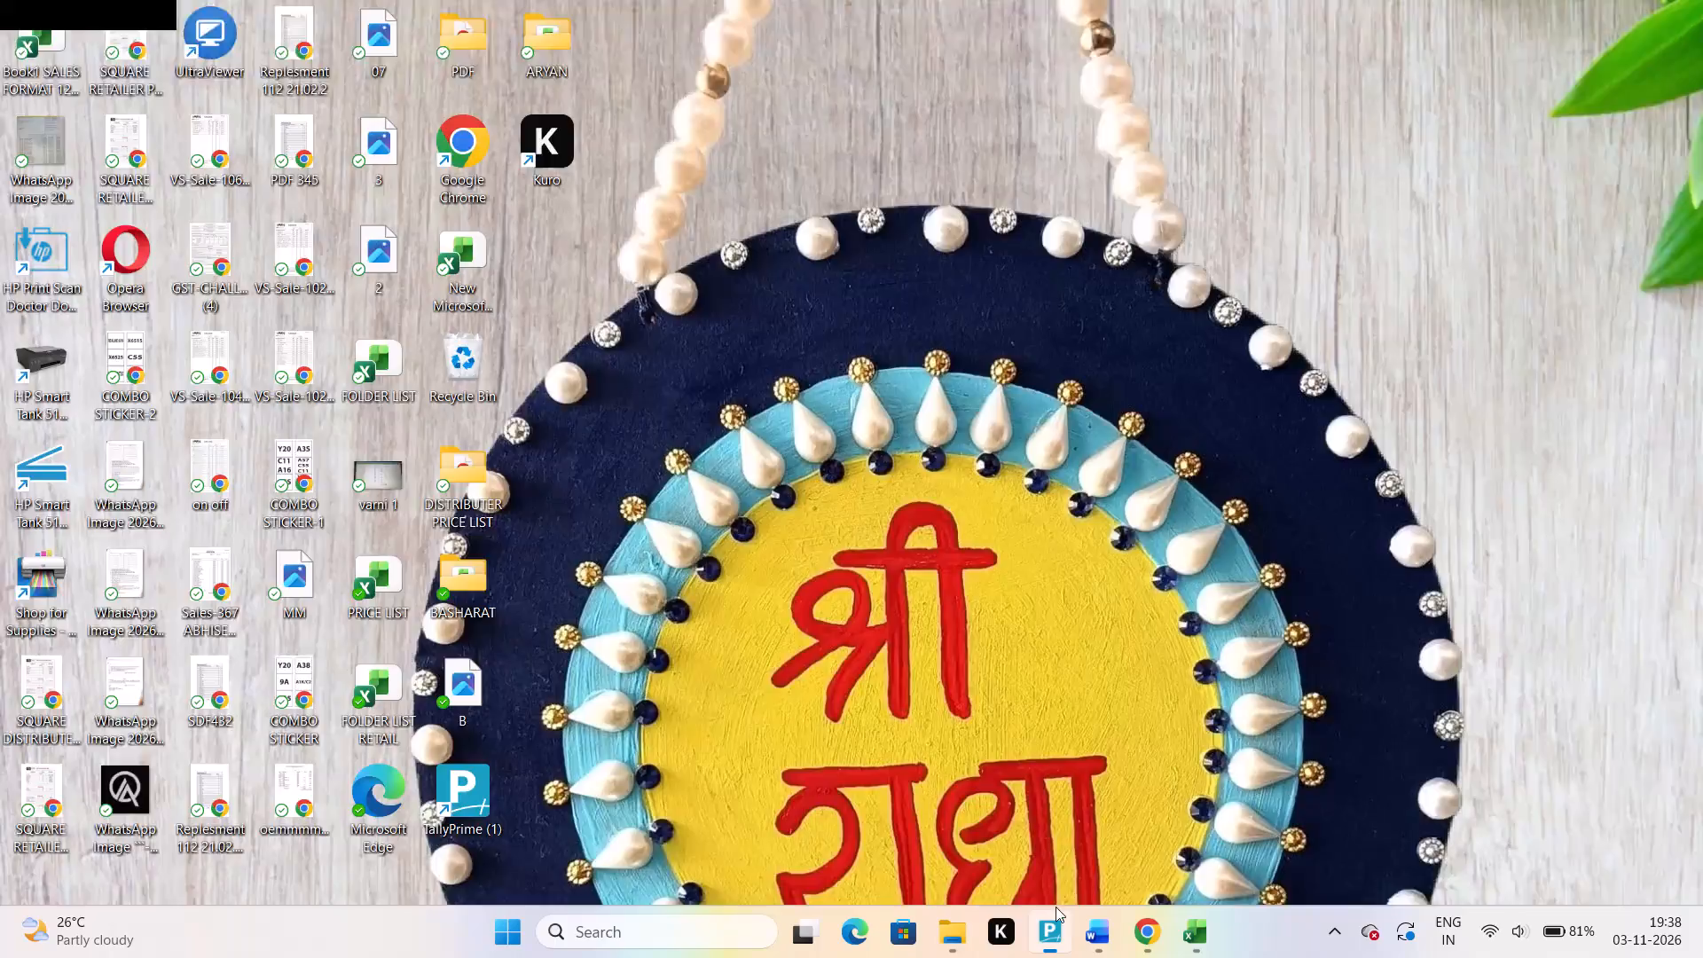
Go back to the Gateway of Tally and open voucher creation.
key(Escape)
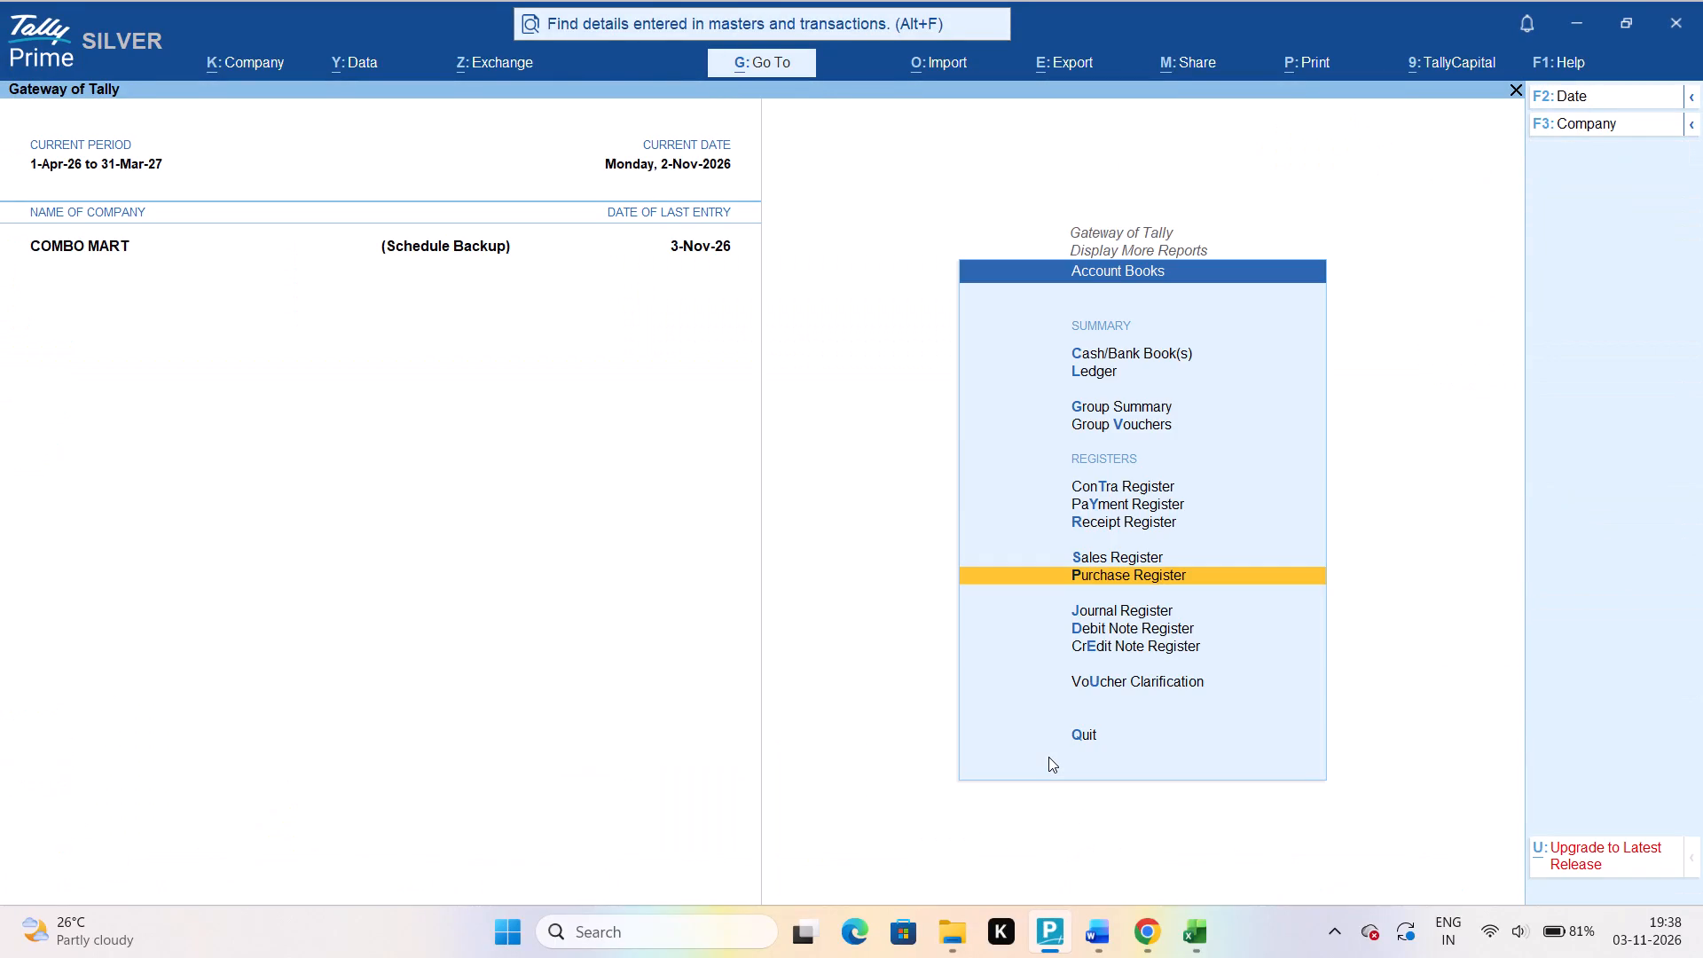
key(Escape)
key(Escape)
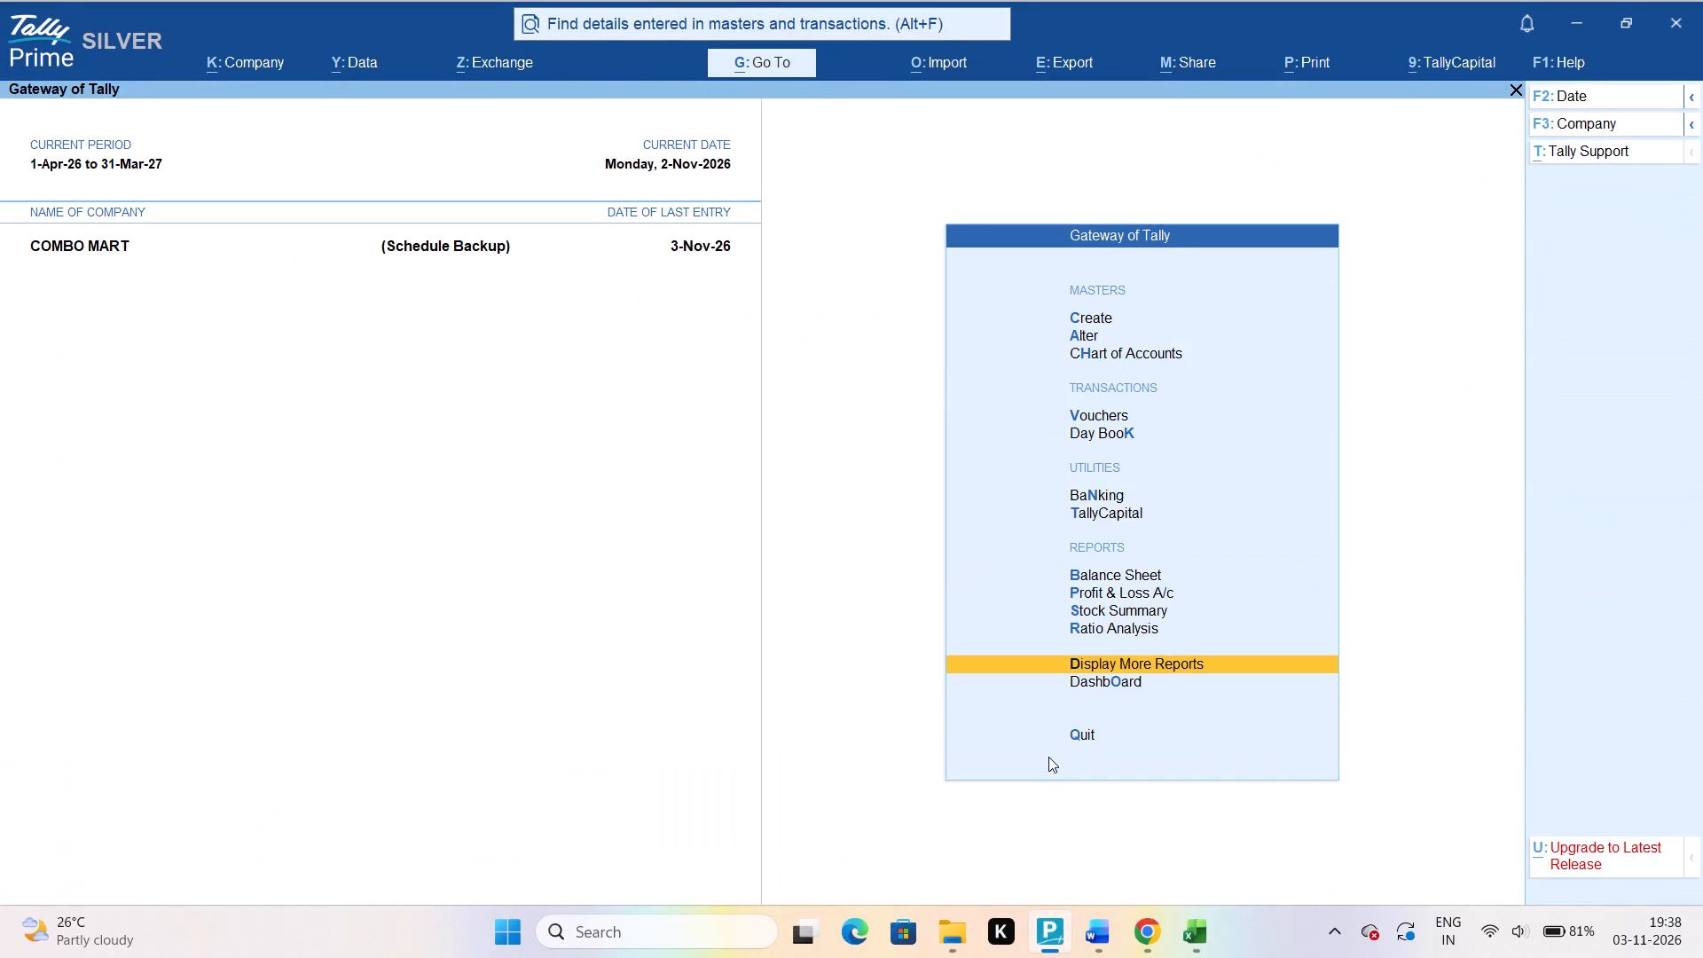
key(Up)
key(Up)
key(Up)
key(Up)
key(Up)
key(Up)
key(Up)
key(Up)
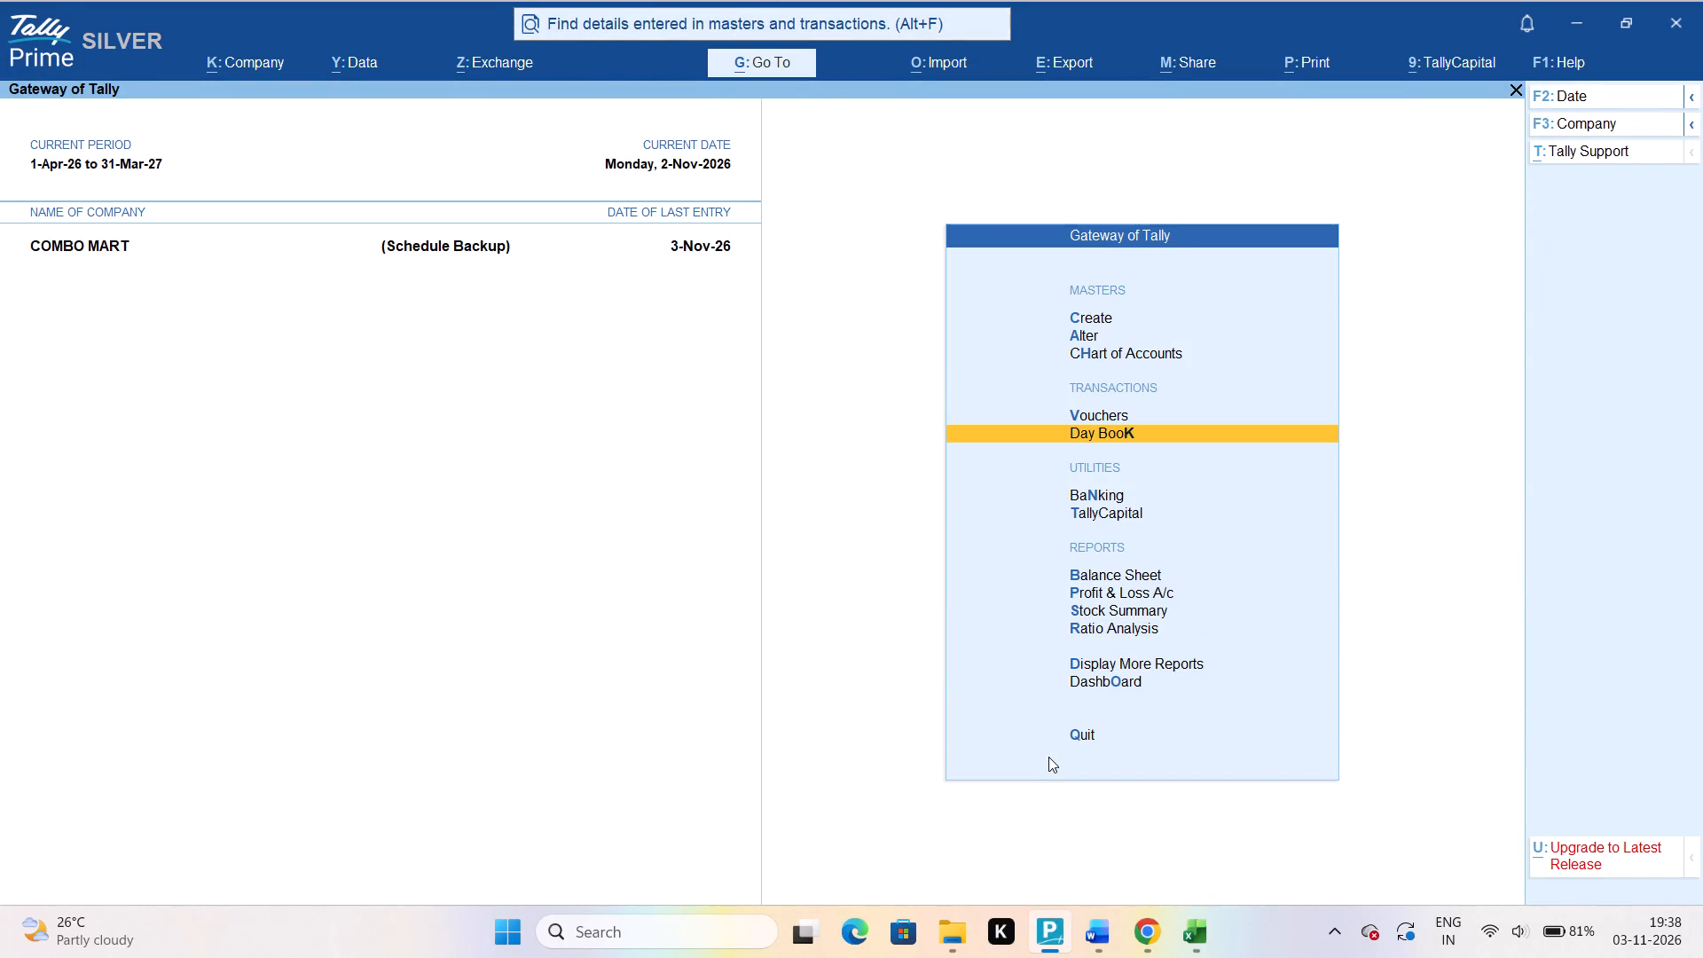
key(Return)
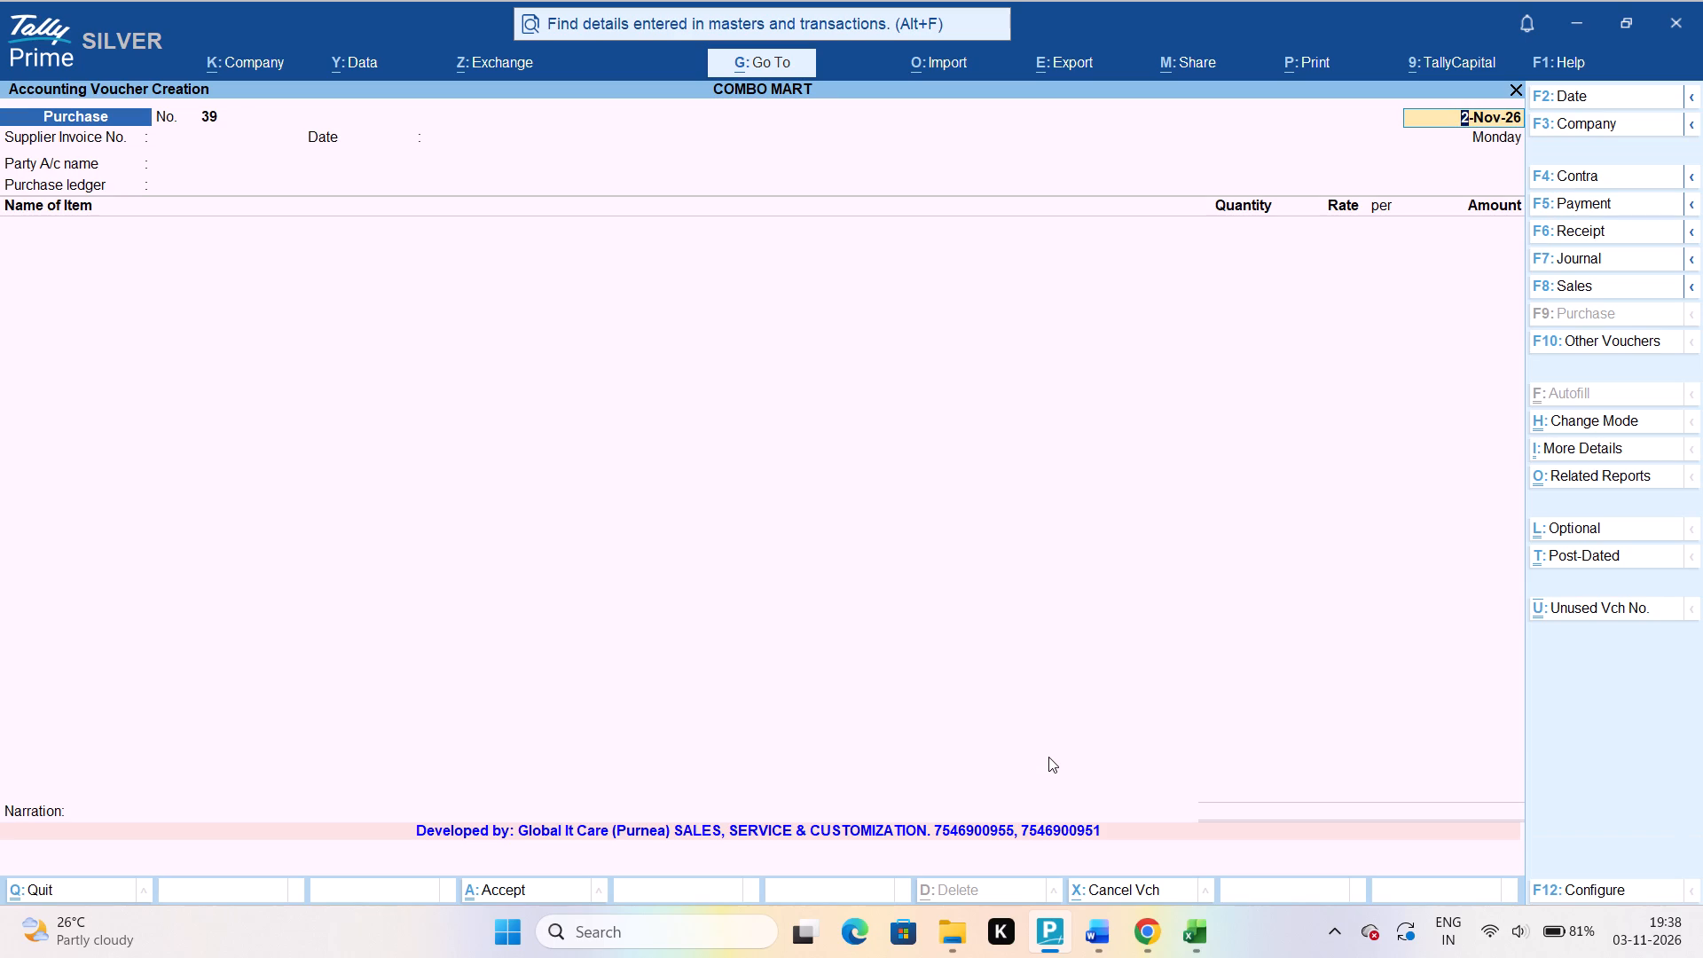
Set the voucher date to 3-11-26 and switch the voucher type to Sales.
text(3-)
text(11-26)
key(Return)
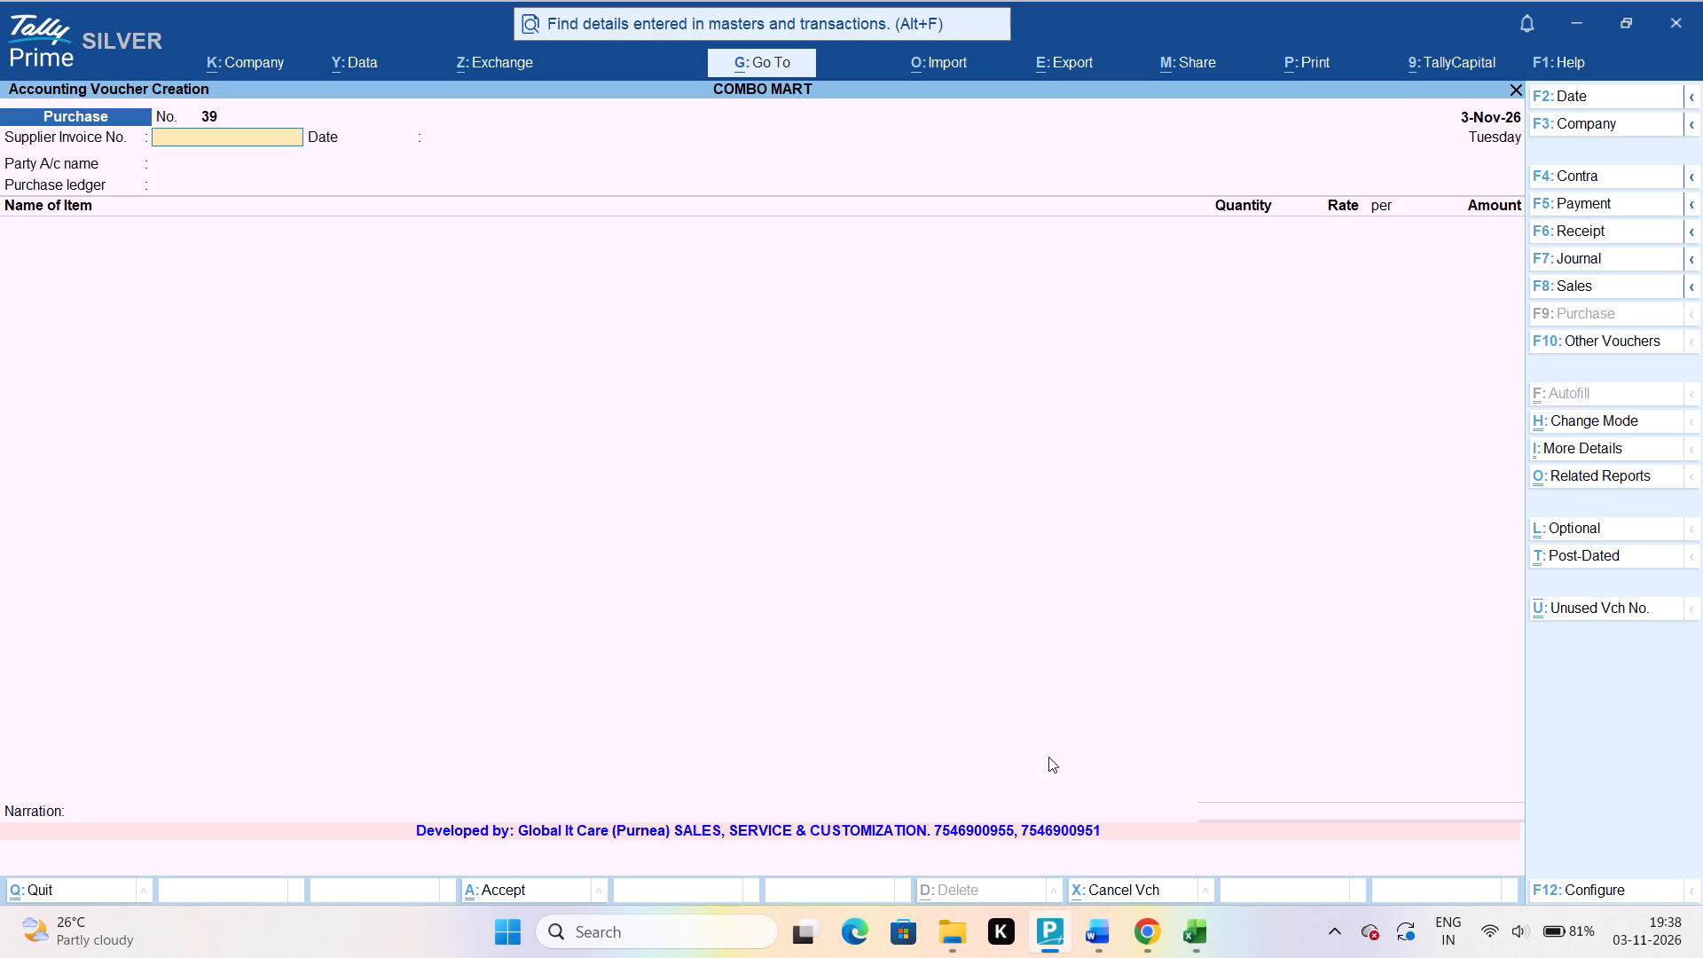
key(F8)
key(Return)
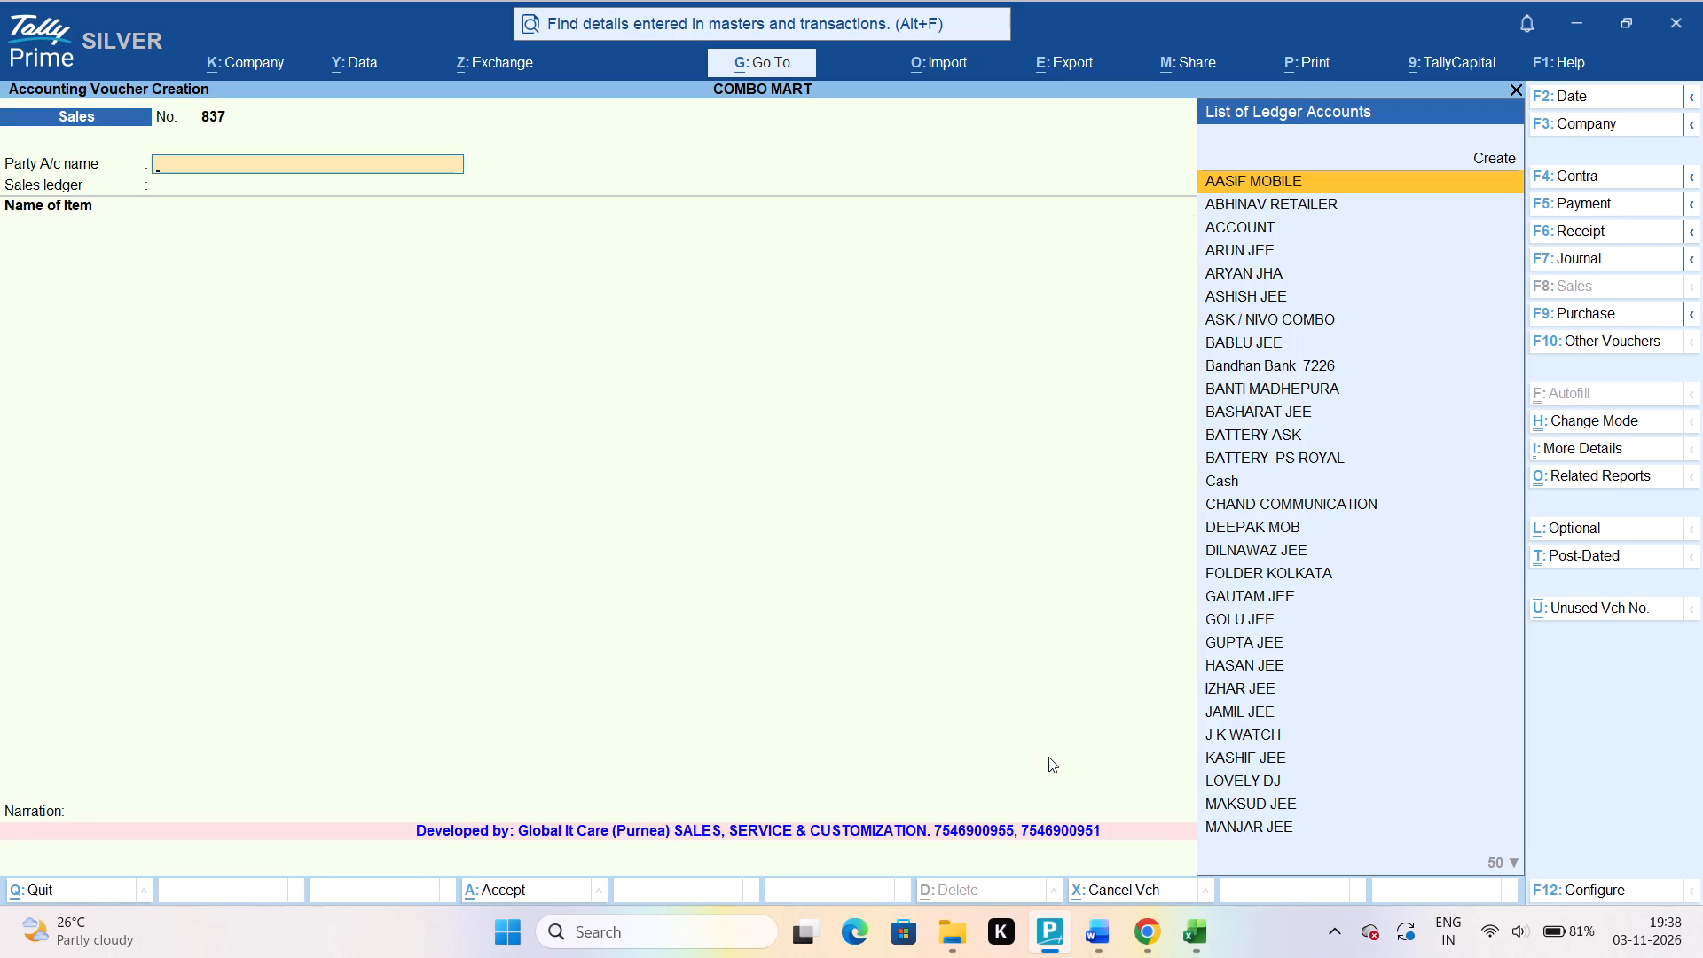
Start a new ledger for the sales voucher's party and enter the customer's name in capital letters.
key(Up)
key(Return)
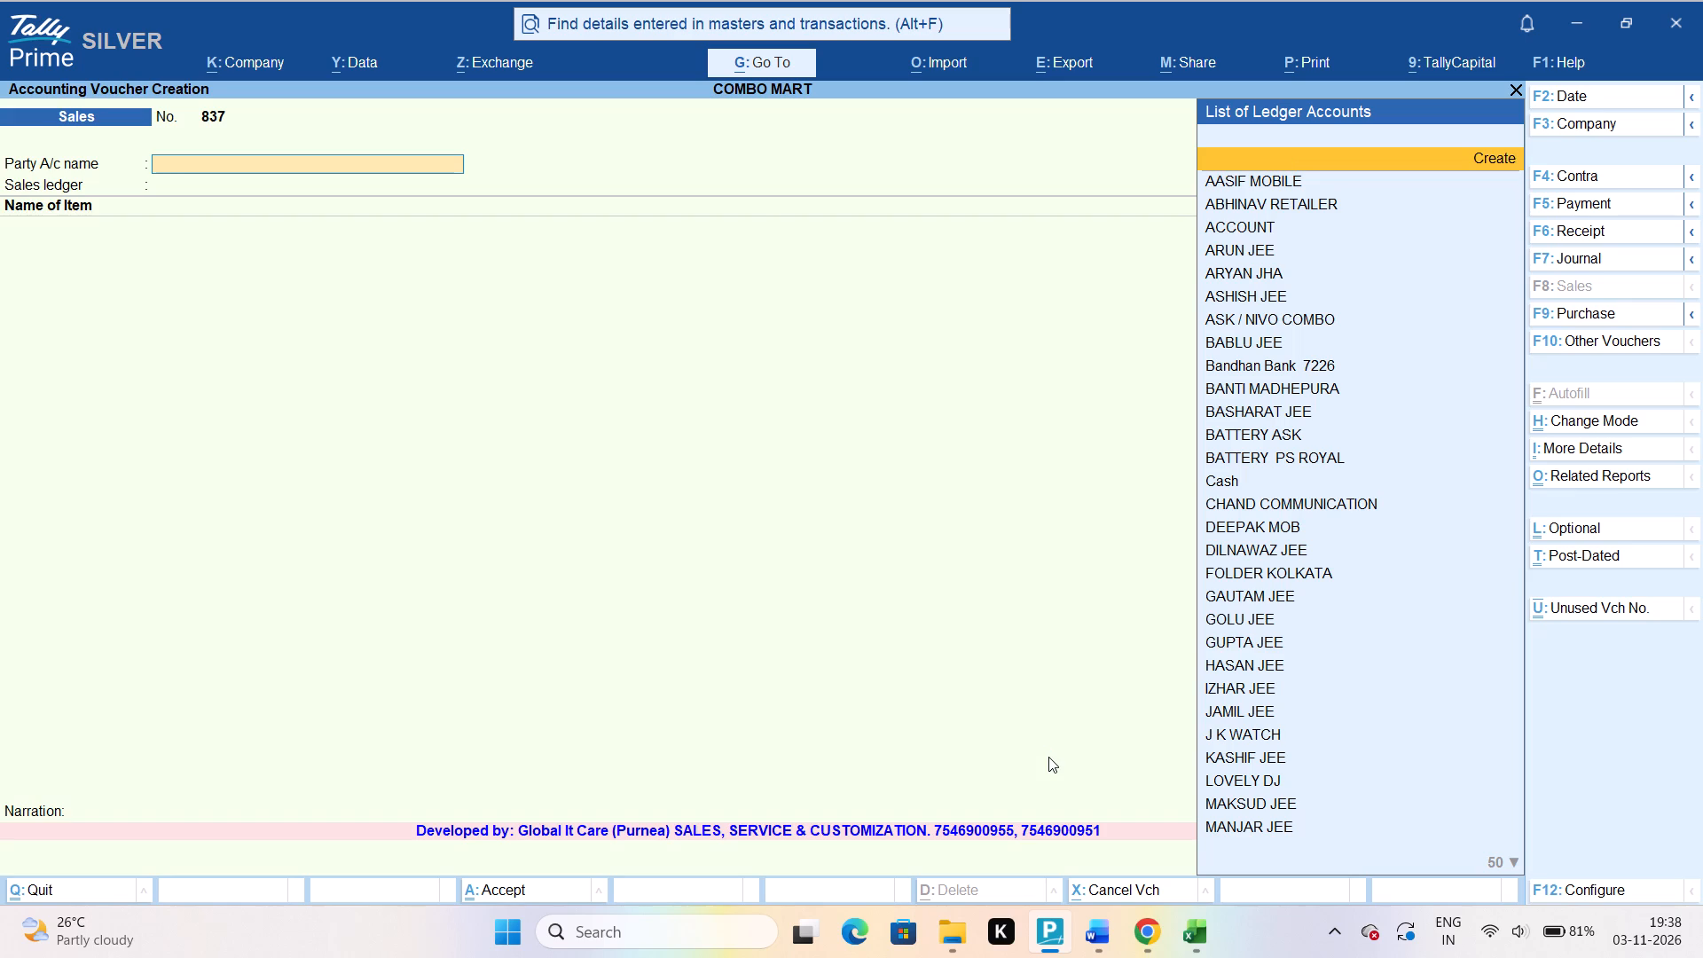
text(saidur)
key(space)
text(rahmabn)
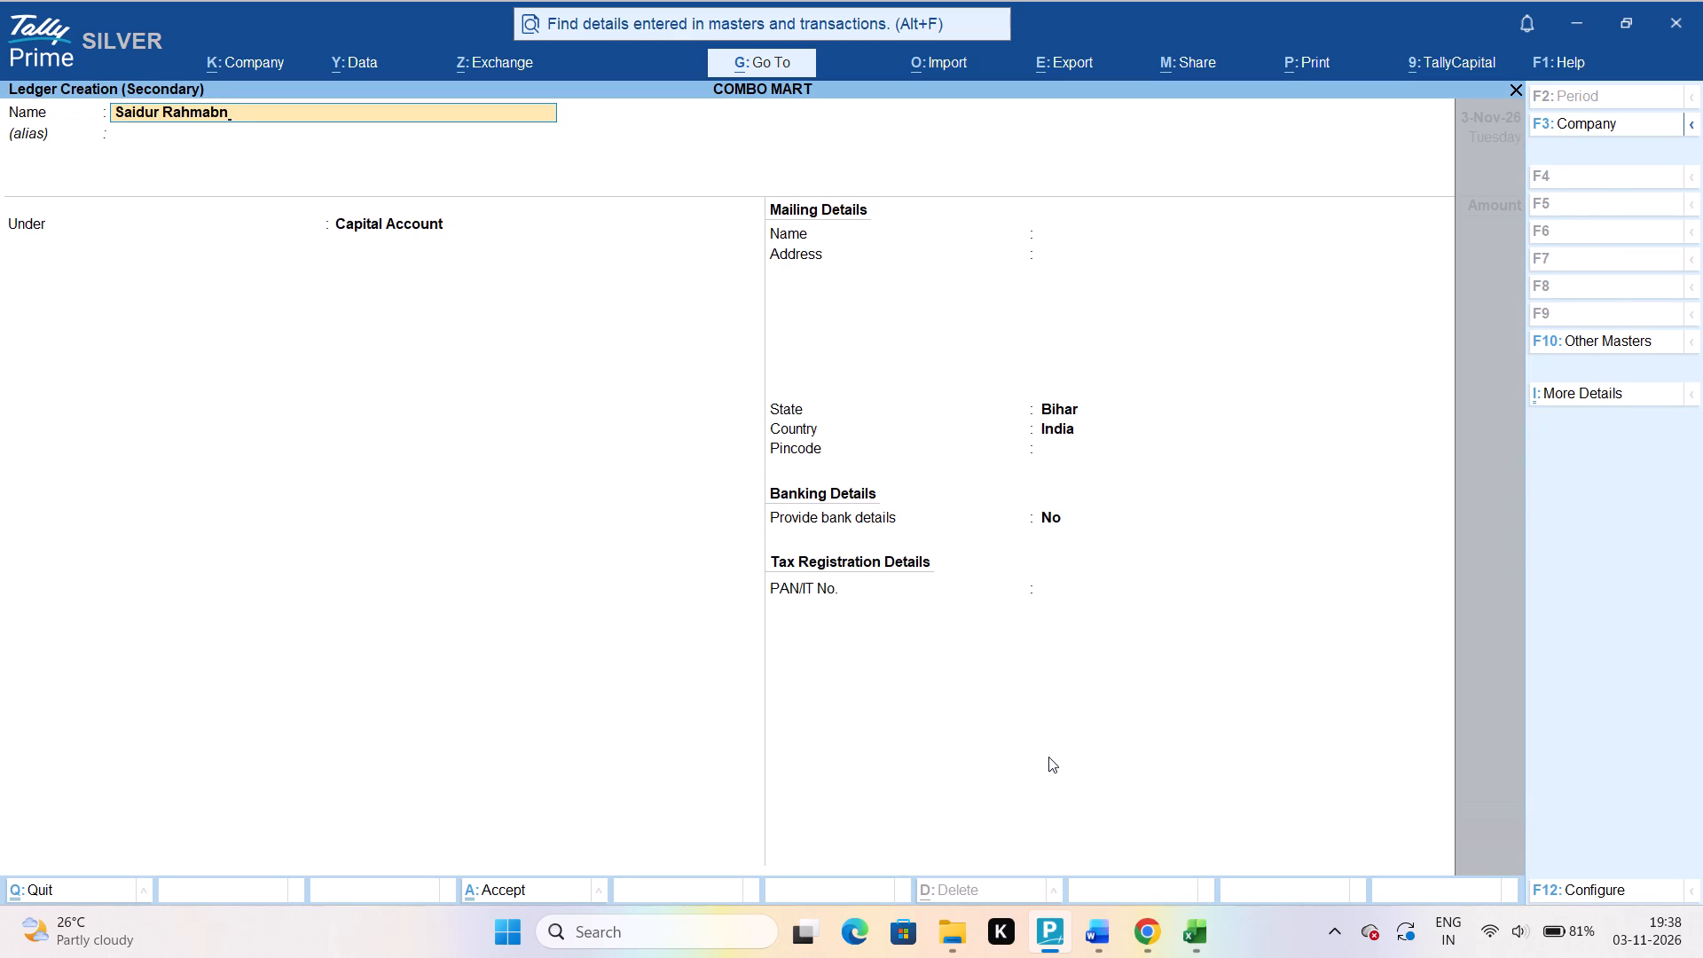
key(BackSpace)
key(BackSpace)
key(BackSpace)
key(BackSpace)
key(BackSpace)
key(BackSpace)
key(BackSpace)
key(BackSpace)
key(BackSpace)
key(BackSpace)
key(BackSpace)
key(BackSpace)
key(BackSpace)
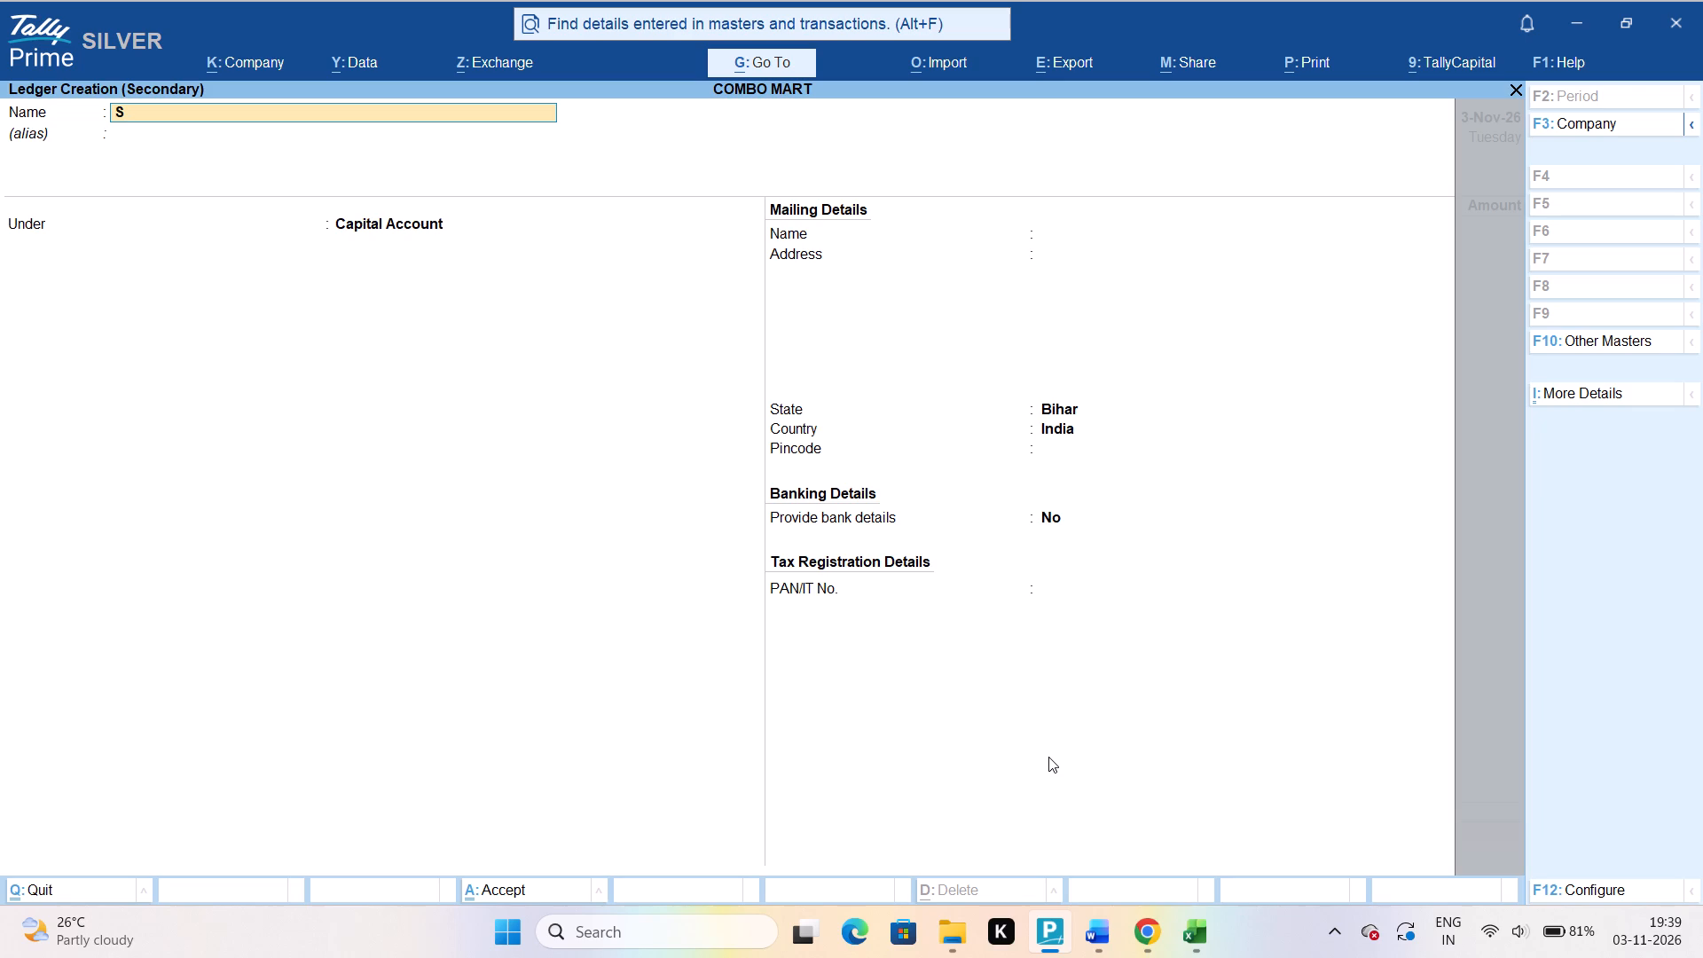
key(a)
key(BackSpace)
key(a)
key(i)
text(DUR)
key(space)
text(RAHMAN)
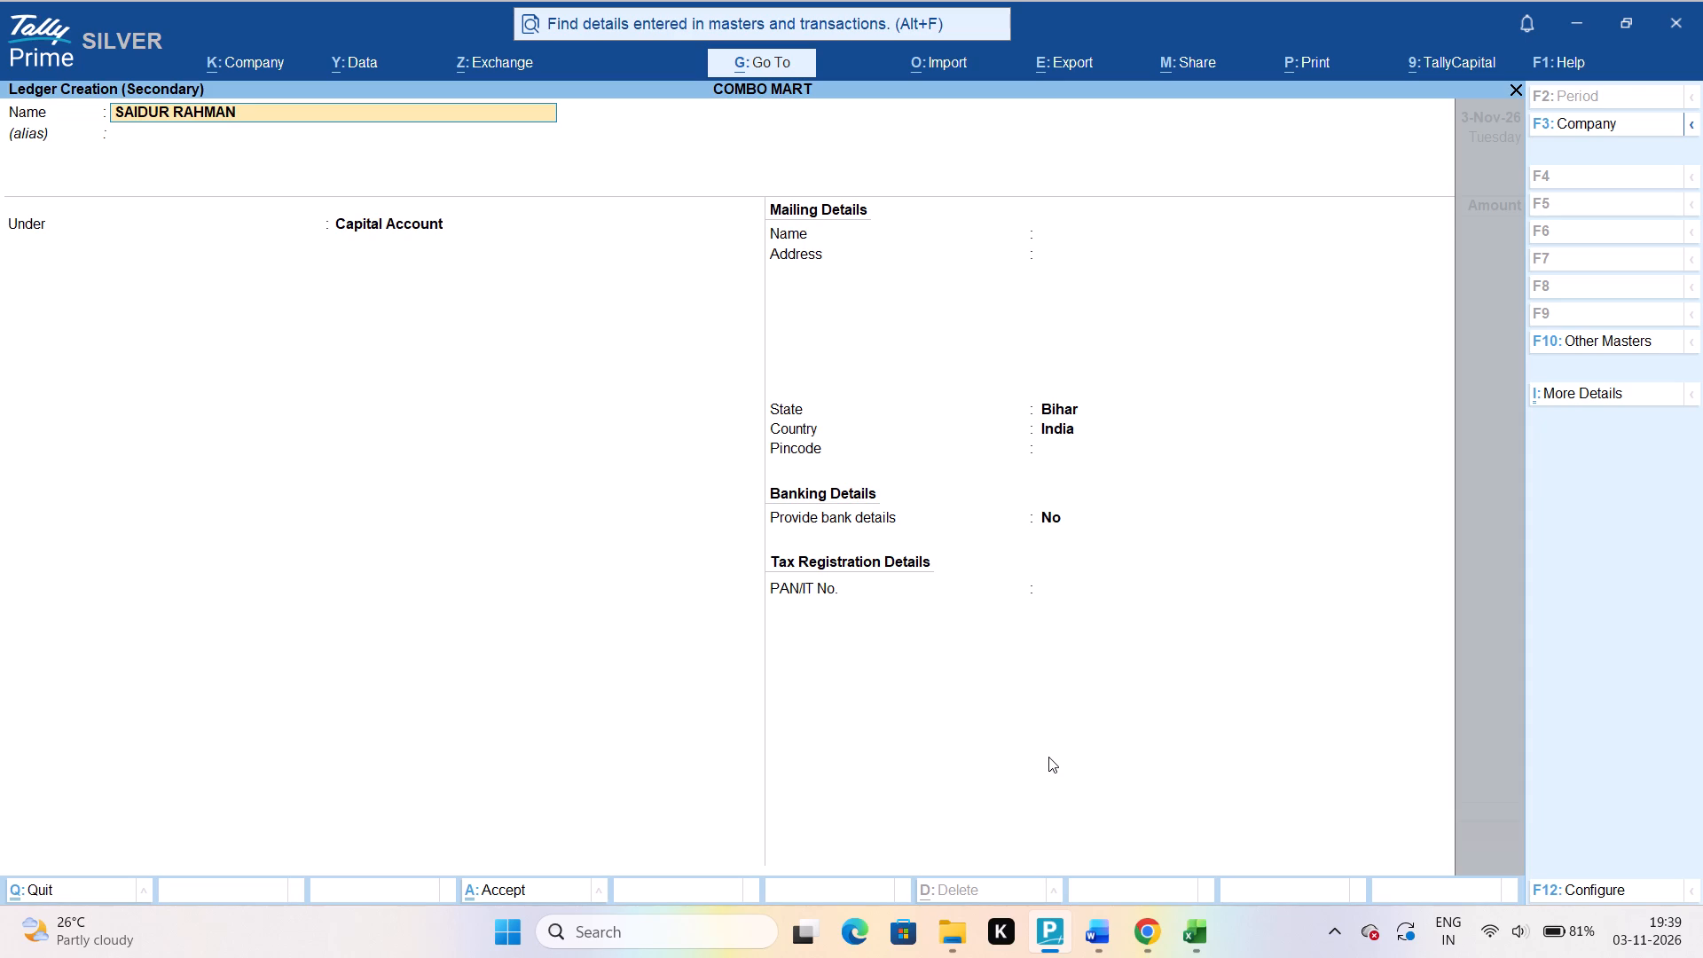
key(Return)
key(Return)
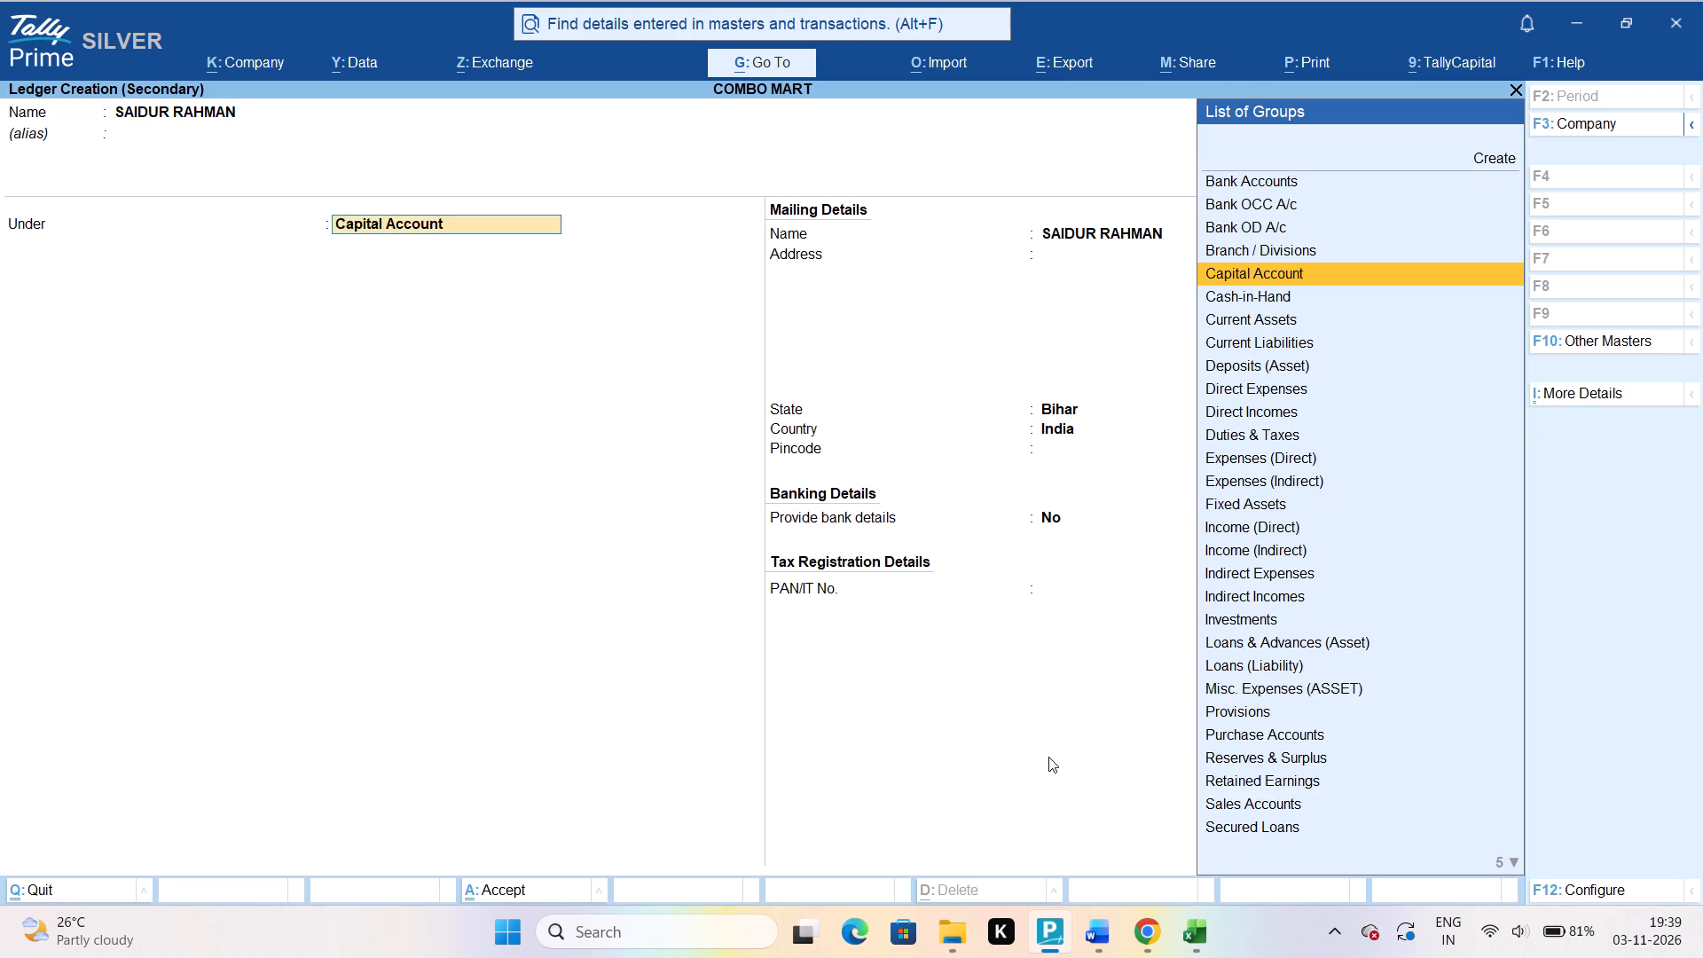
Place the new customer ledger under Sundry Debtors and save it.
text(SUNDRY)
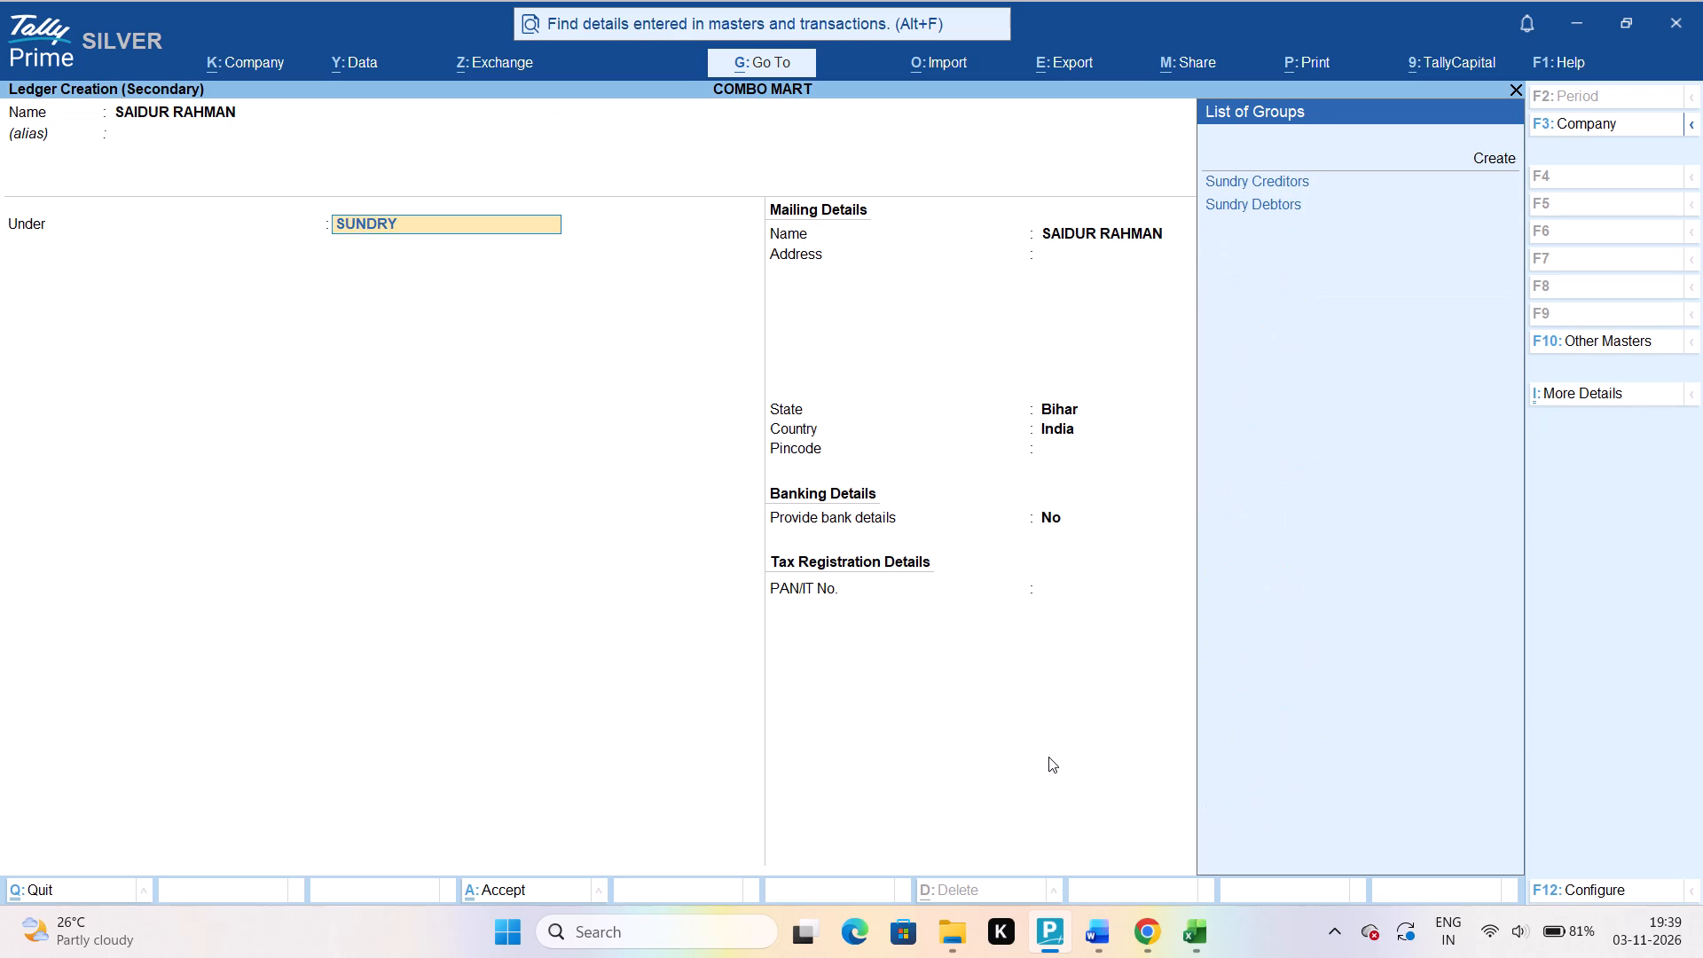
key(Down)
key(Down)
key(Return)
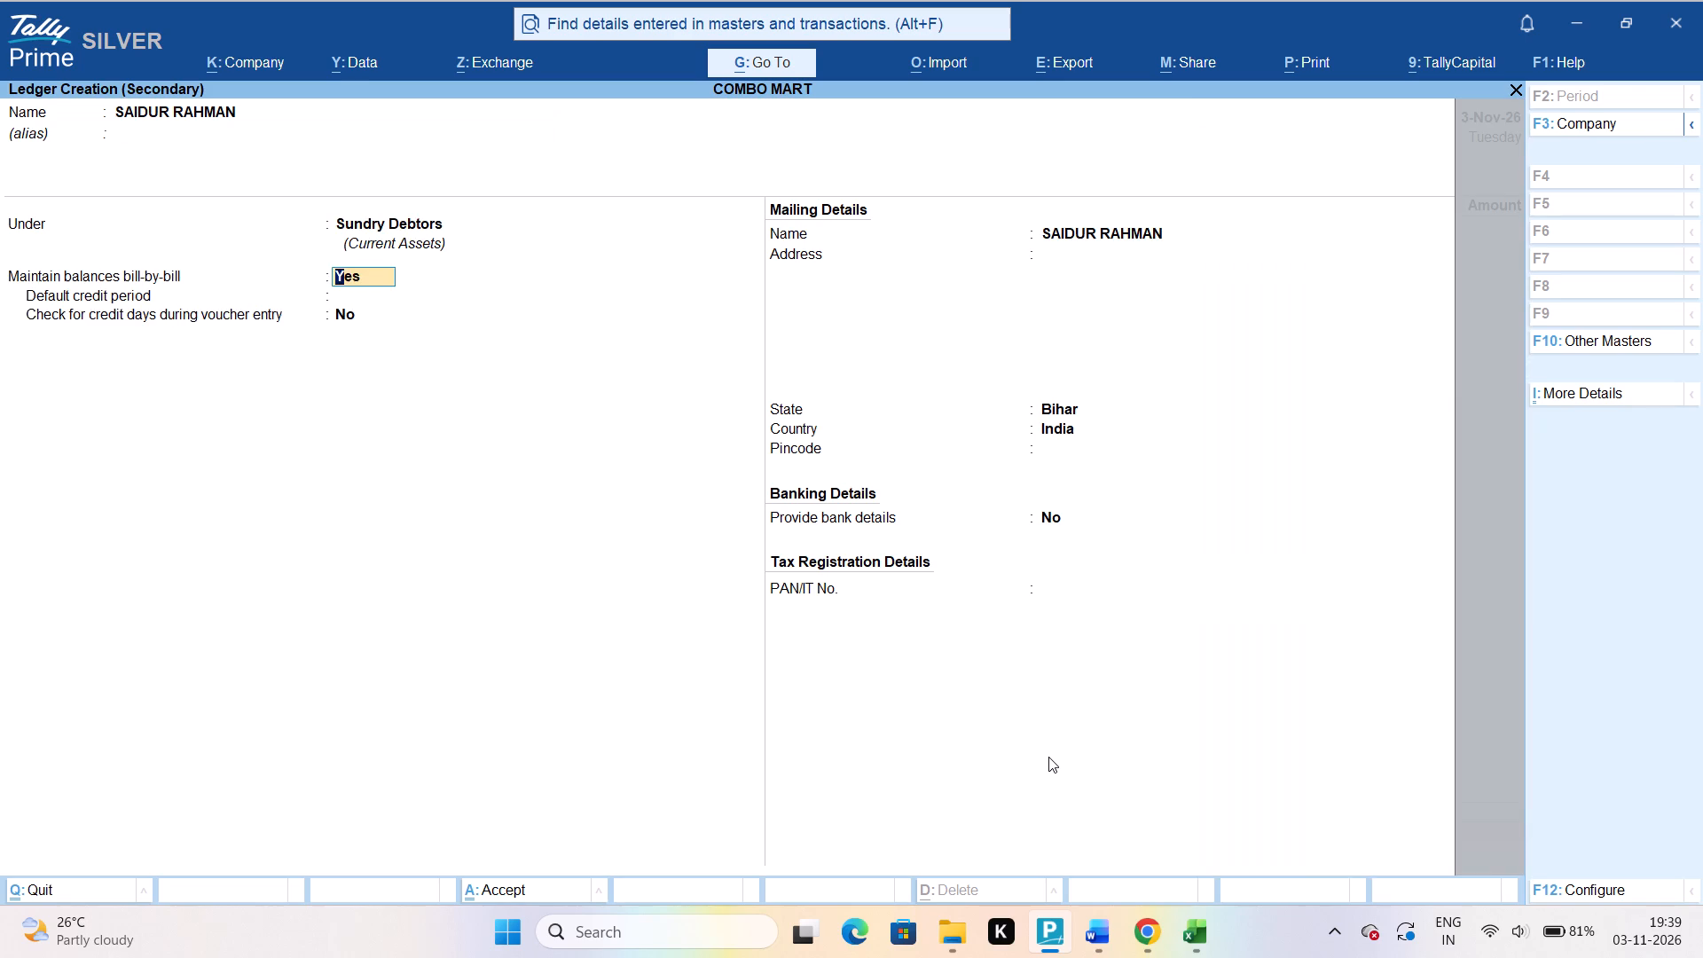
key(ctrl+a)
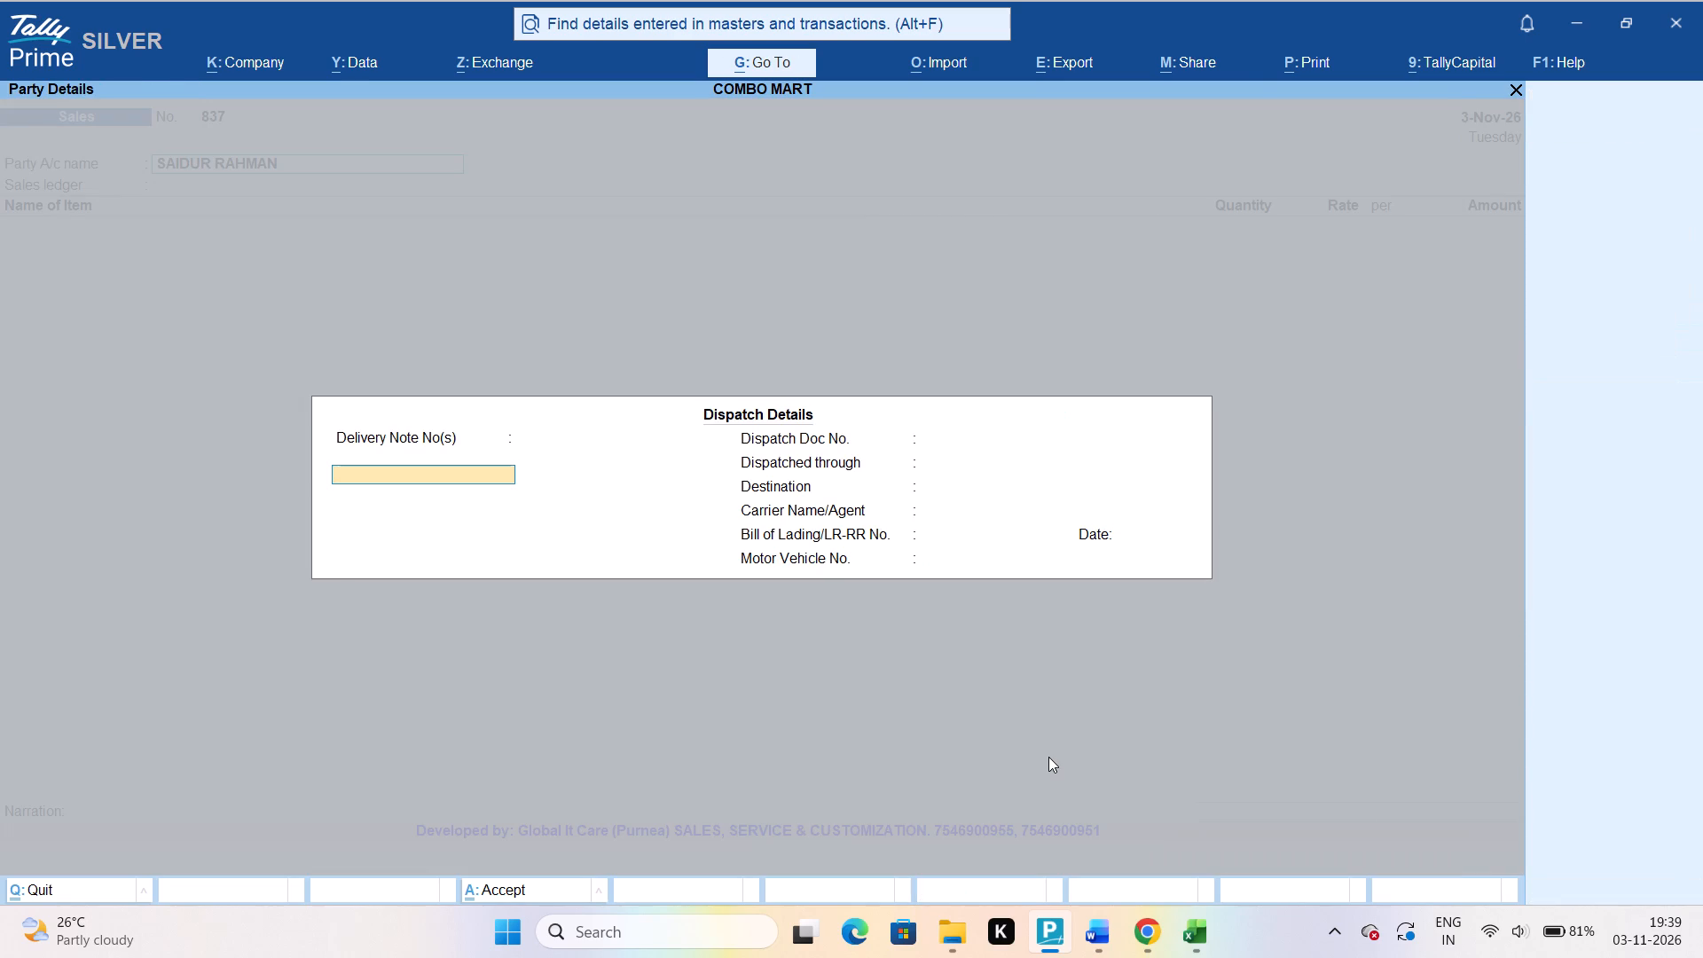
Accept the blank dispatch details and the default party details, and use SALE as the sales ledger.
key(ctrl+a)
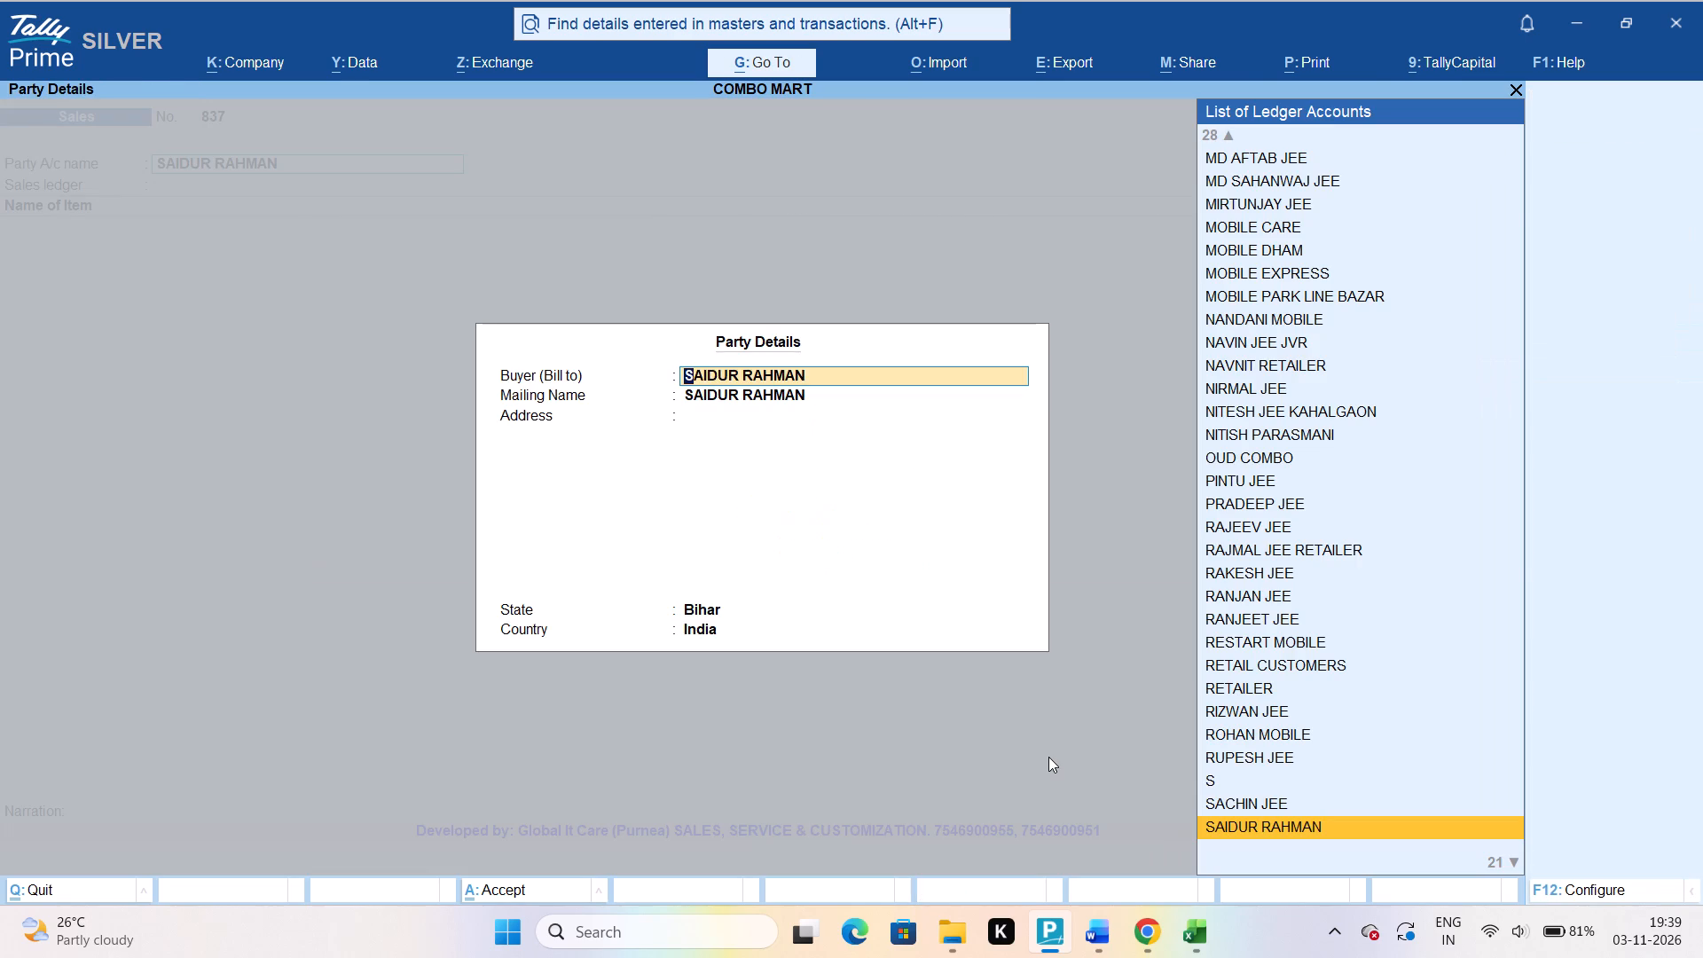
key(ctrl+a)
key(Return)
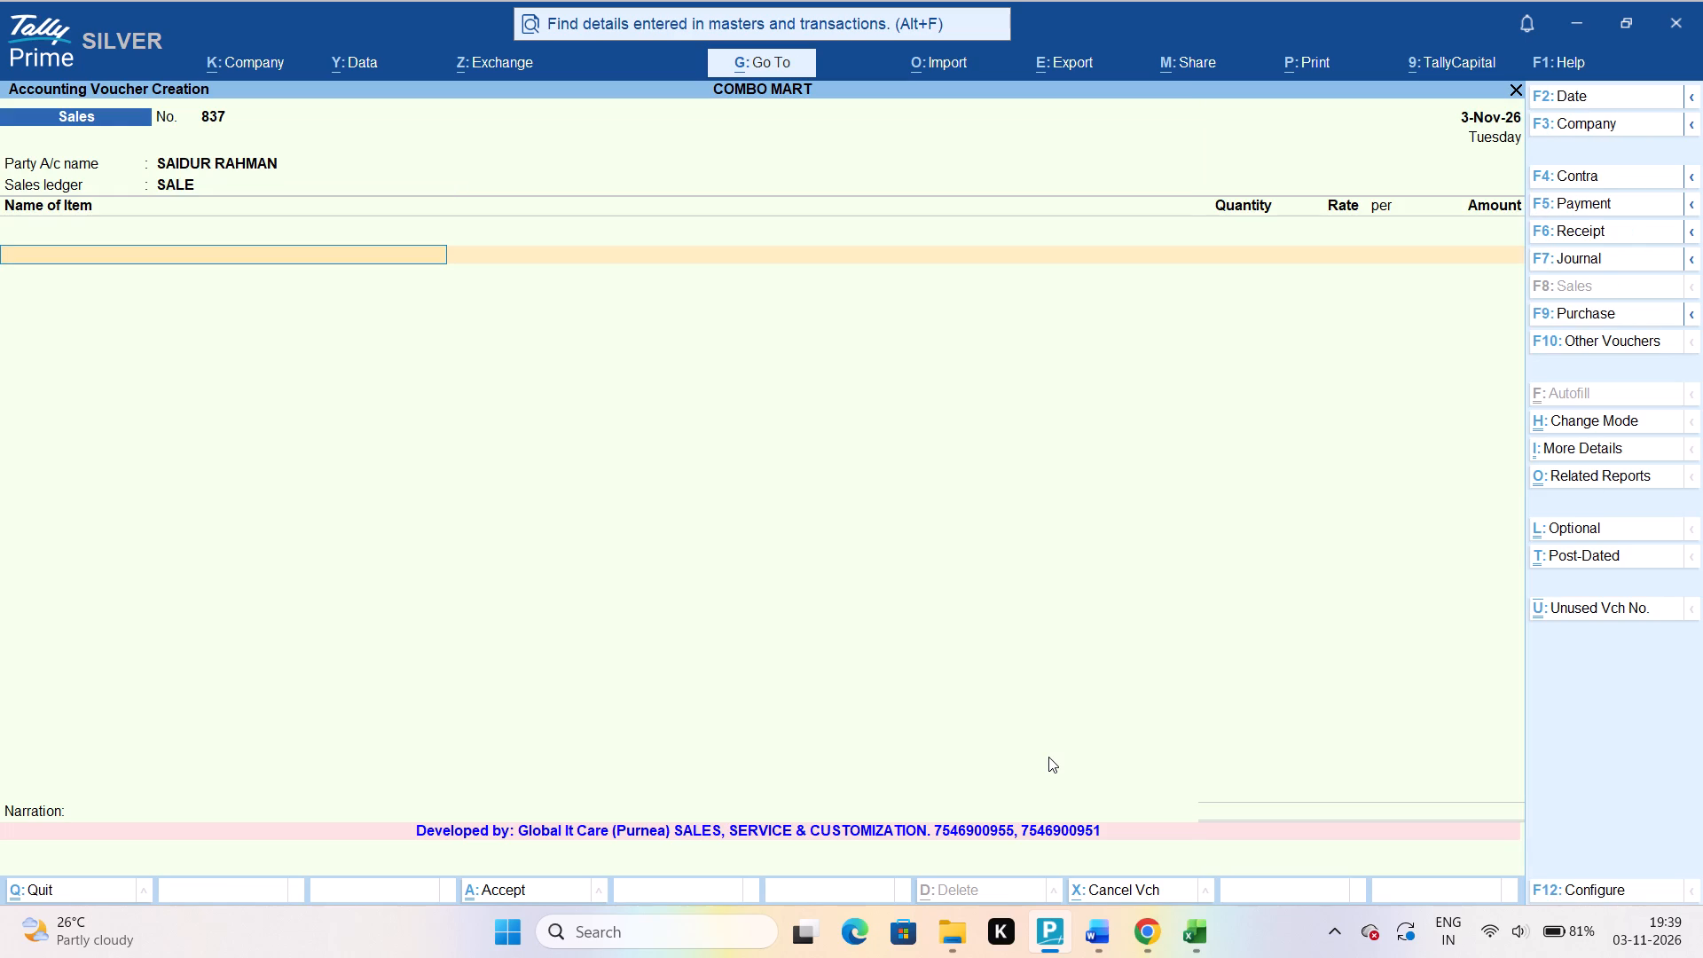
Add THINNER PCB CLEANER to the sales voucher with a quantity of 2 PCS at a rate of 50.
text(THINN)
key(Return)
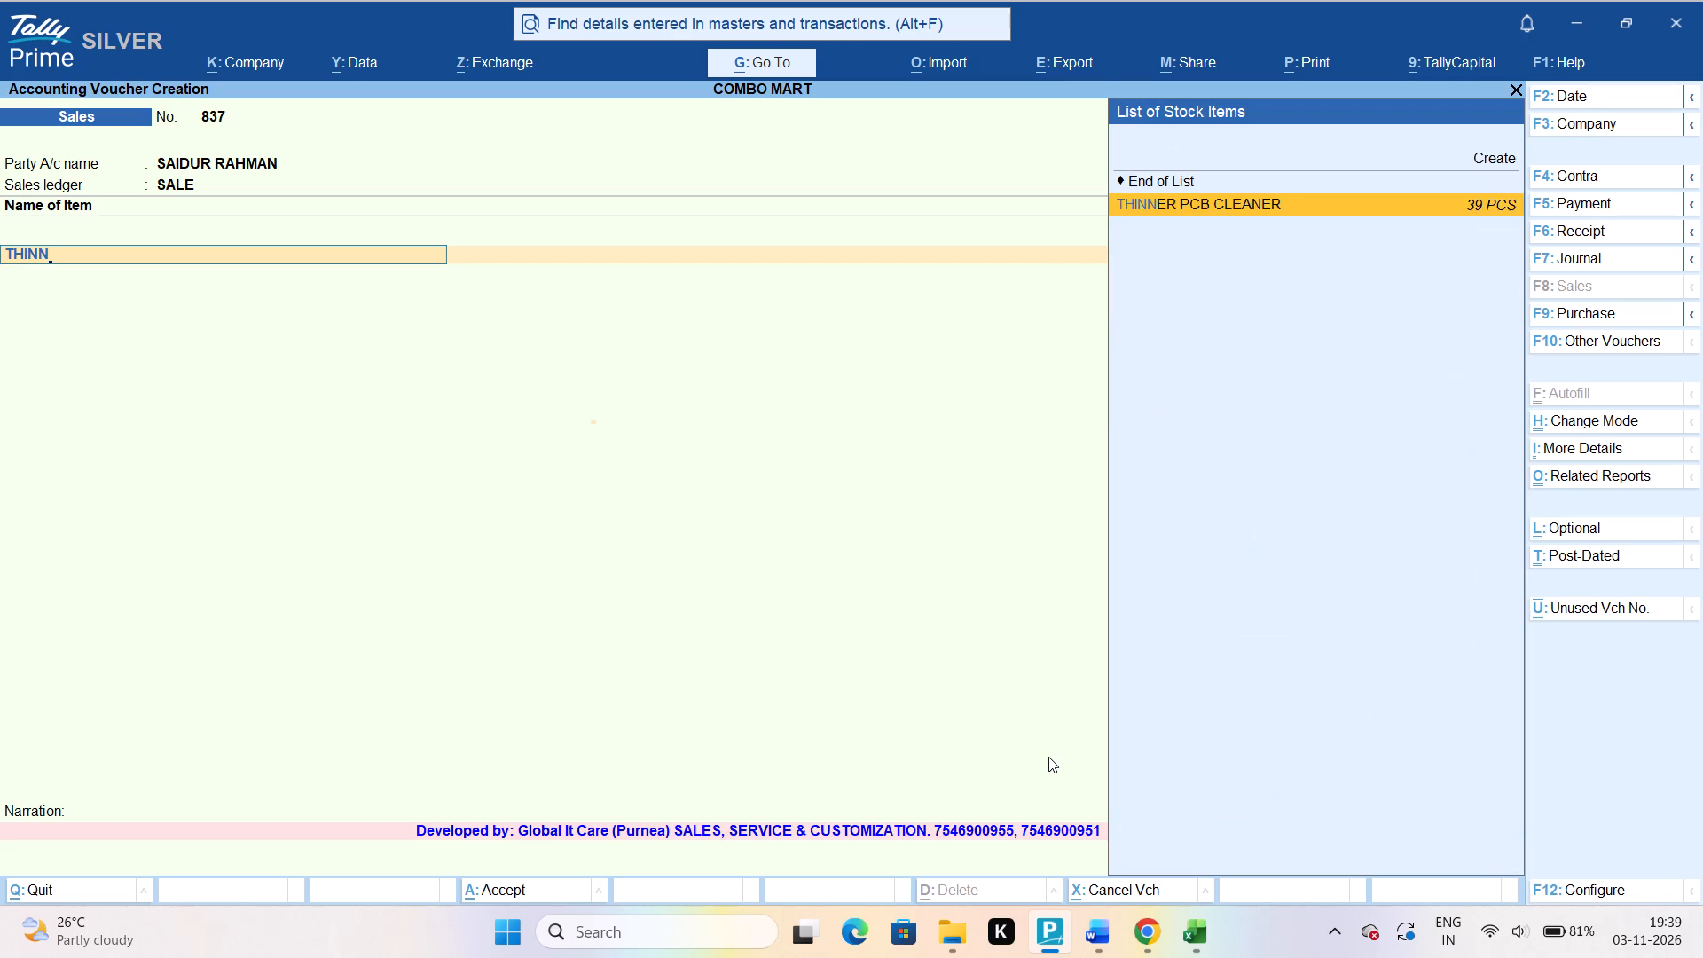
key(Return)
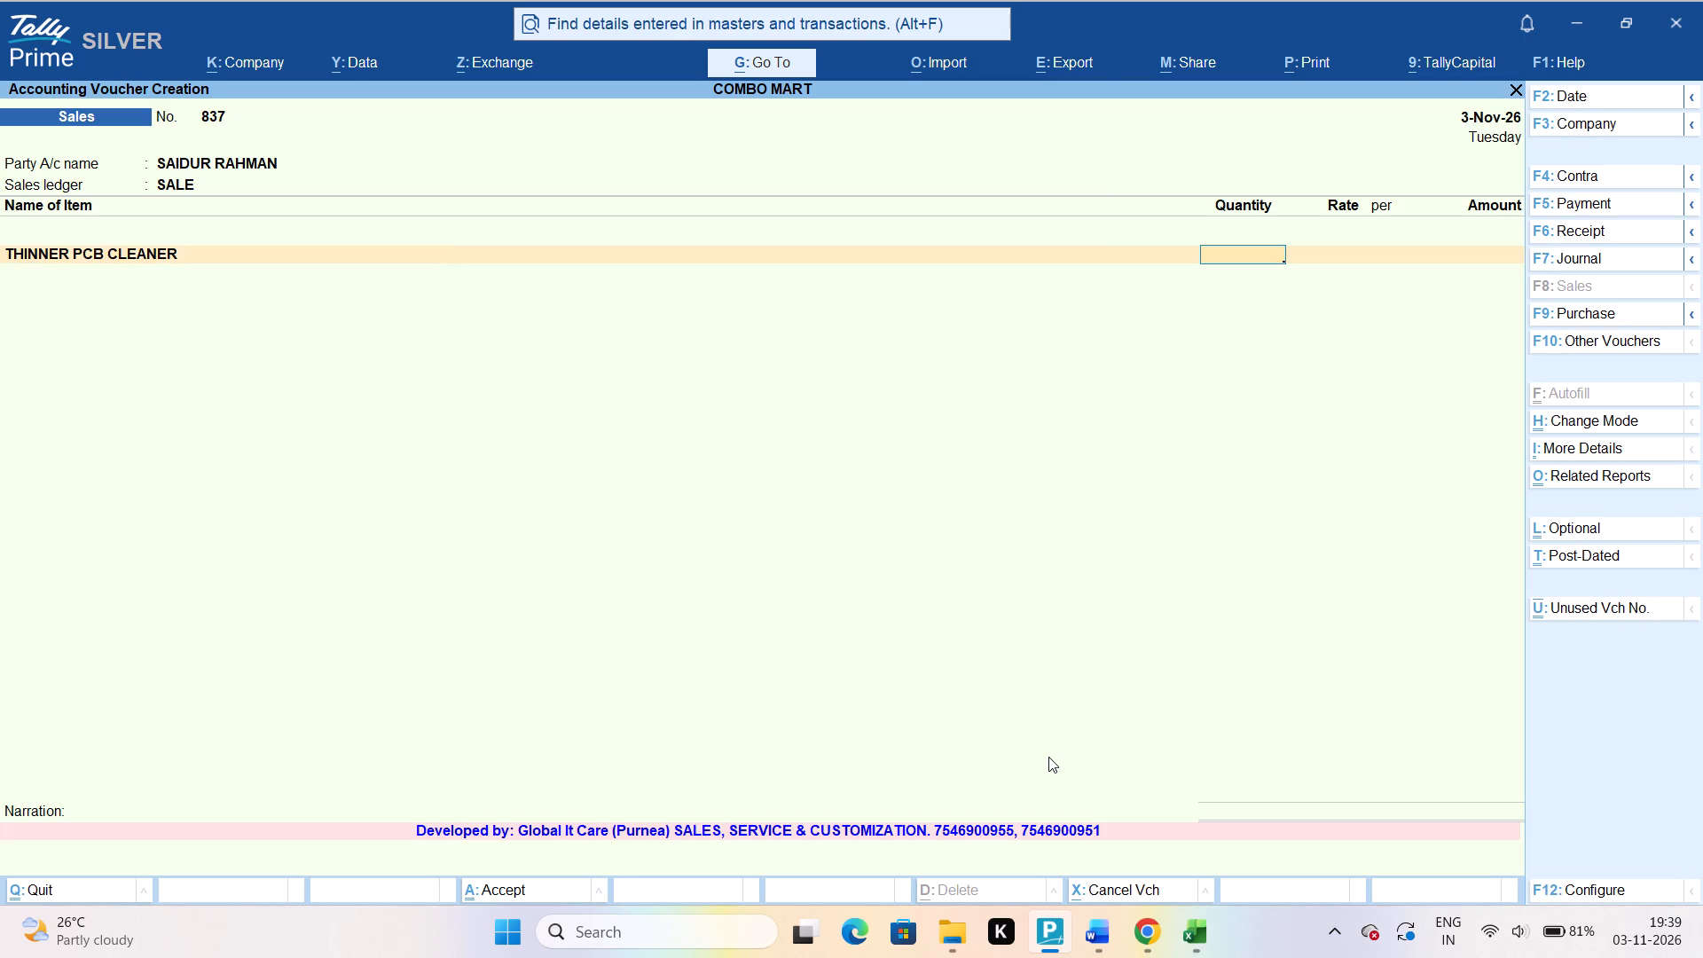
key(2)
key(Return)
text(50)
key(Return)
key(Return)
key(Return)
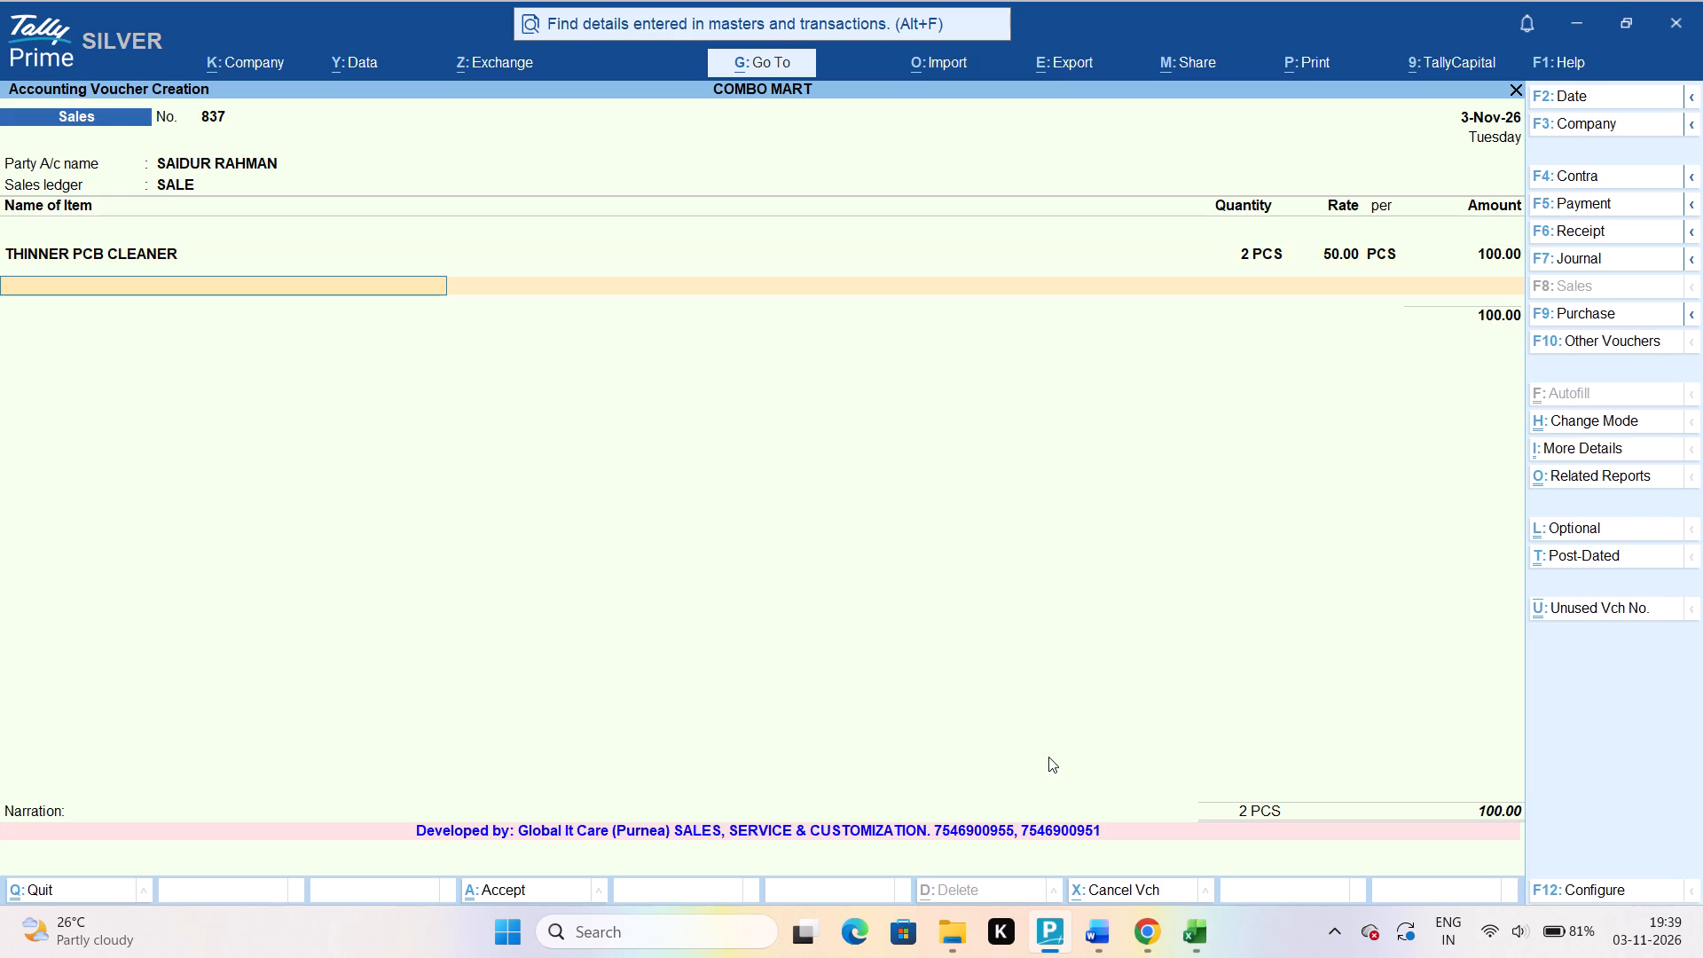
Look up the 530 OG FALCON stock item for the voucher's second line.
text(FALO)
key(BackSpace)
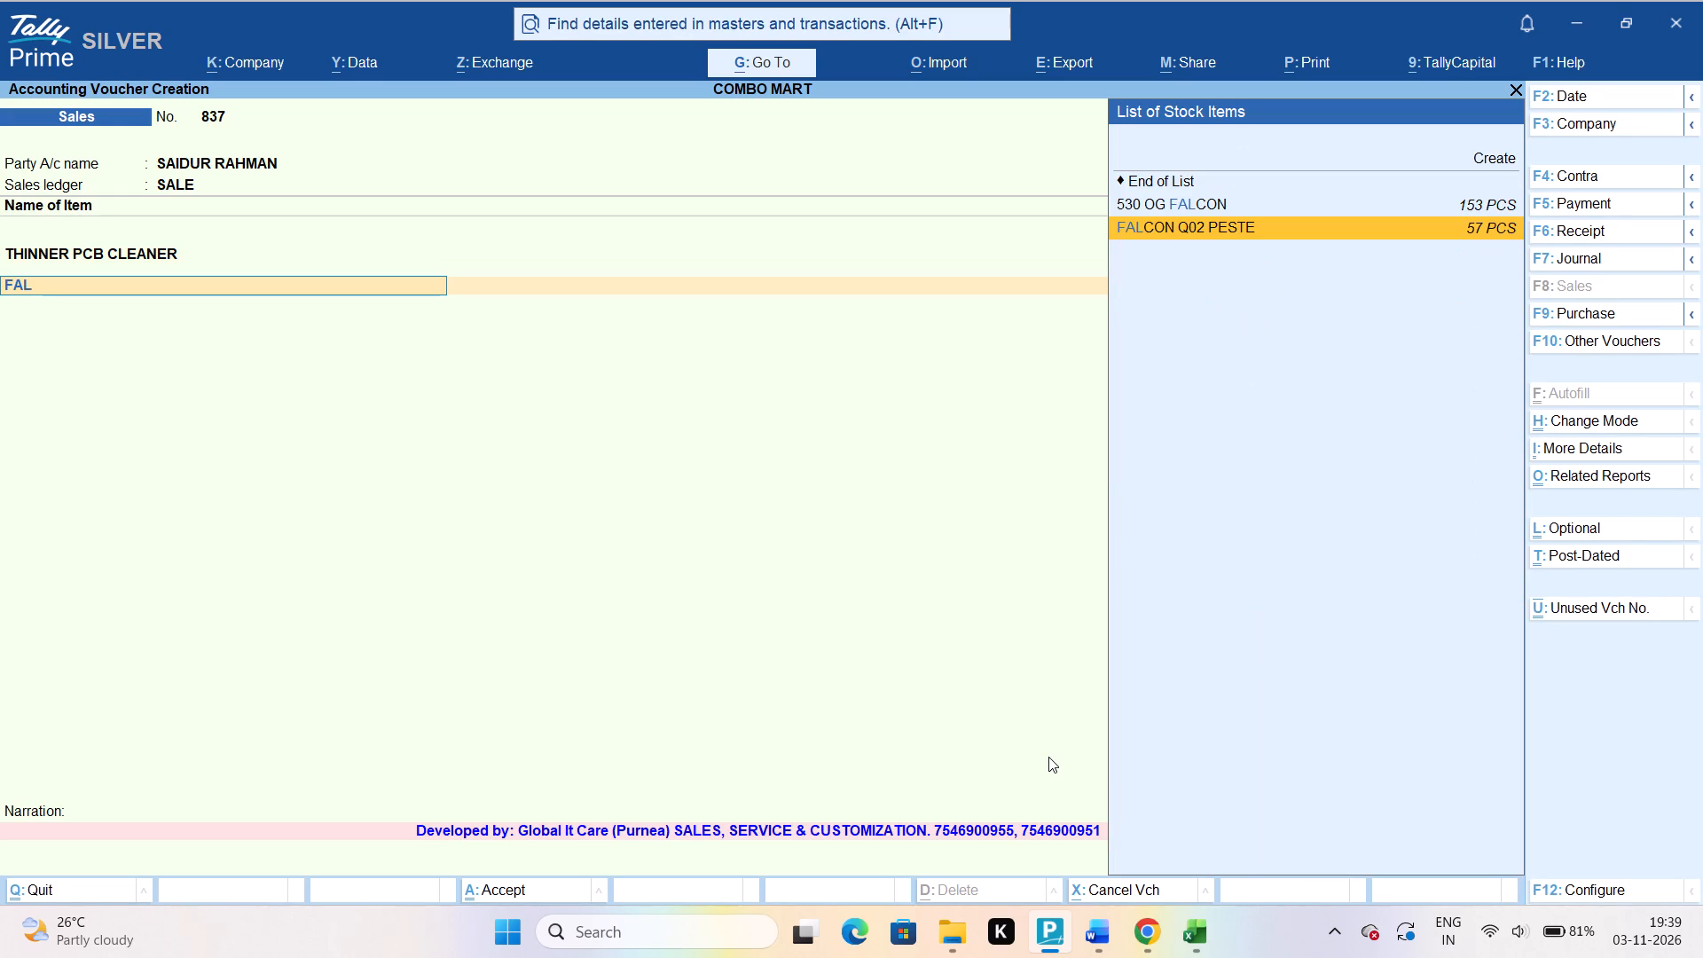
Add 530 OG FALCON as the voucher's second item with a quantity of 1 PCS at a rate of 140.
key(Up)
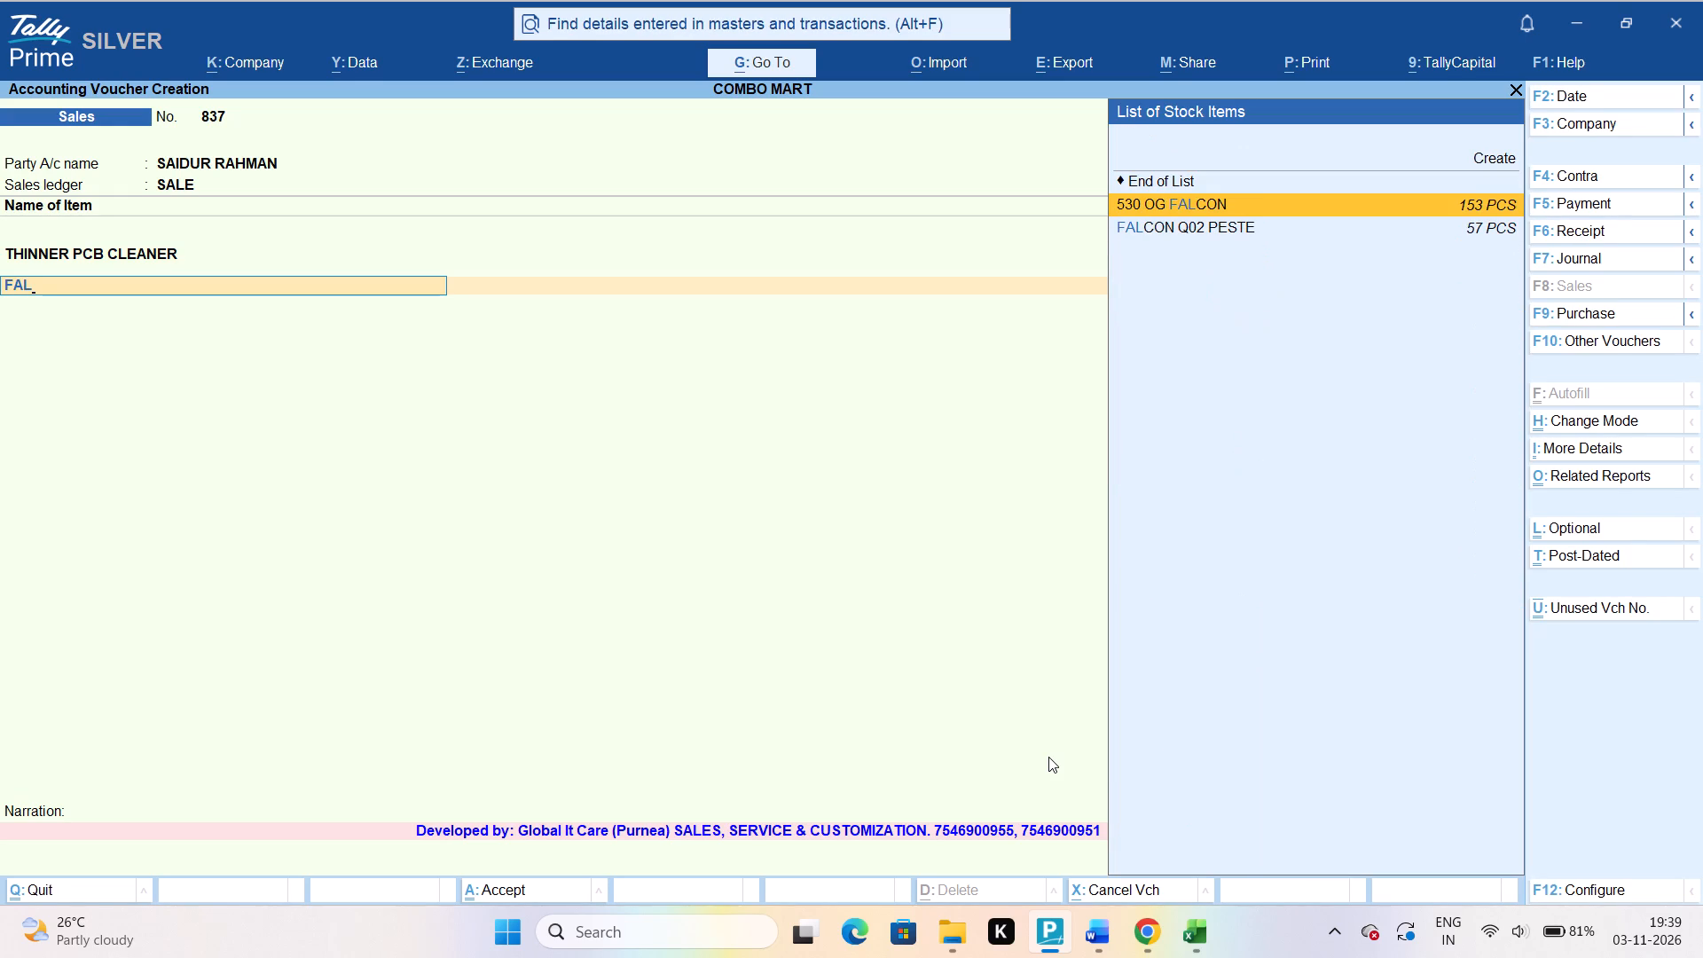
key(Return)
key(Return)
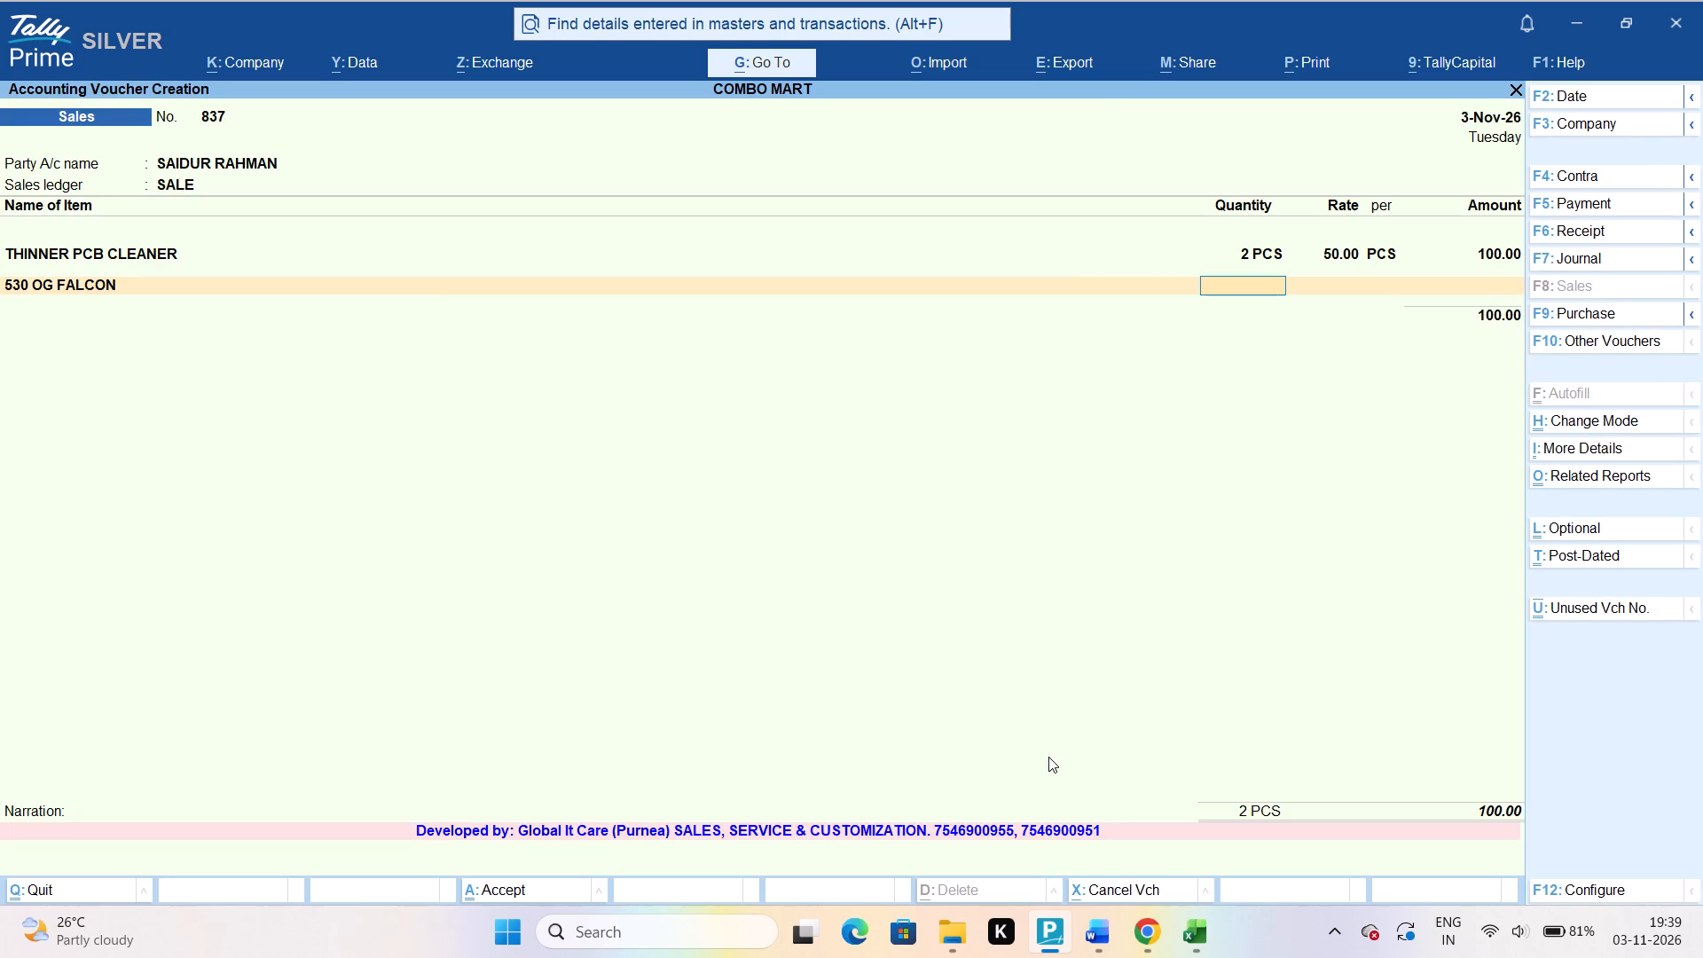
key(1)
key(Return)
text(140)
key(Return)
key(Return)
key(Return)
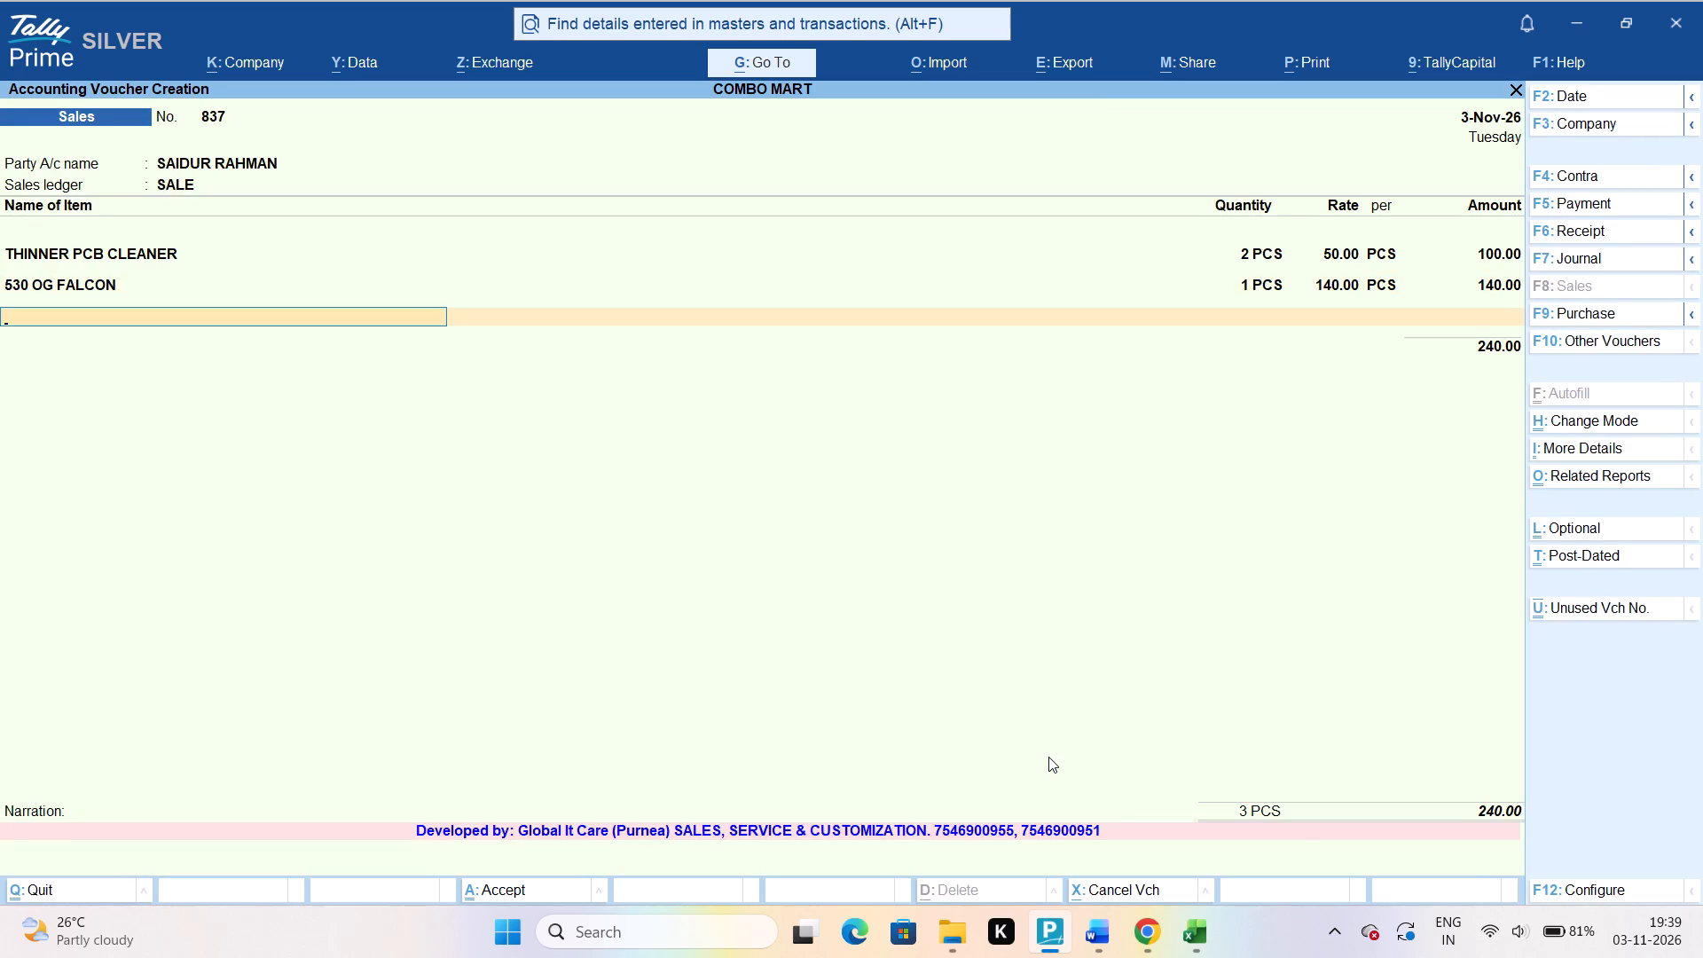
Add A21S ON / OF FLEX as the third item with a quantity of 1 PCS at a rate of 20.
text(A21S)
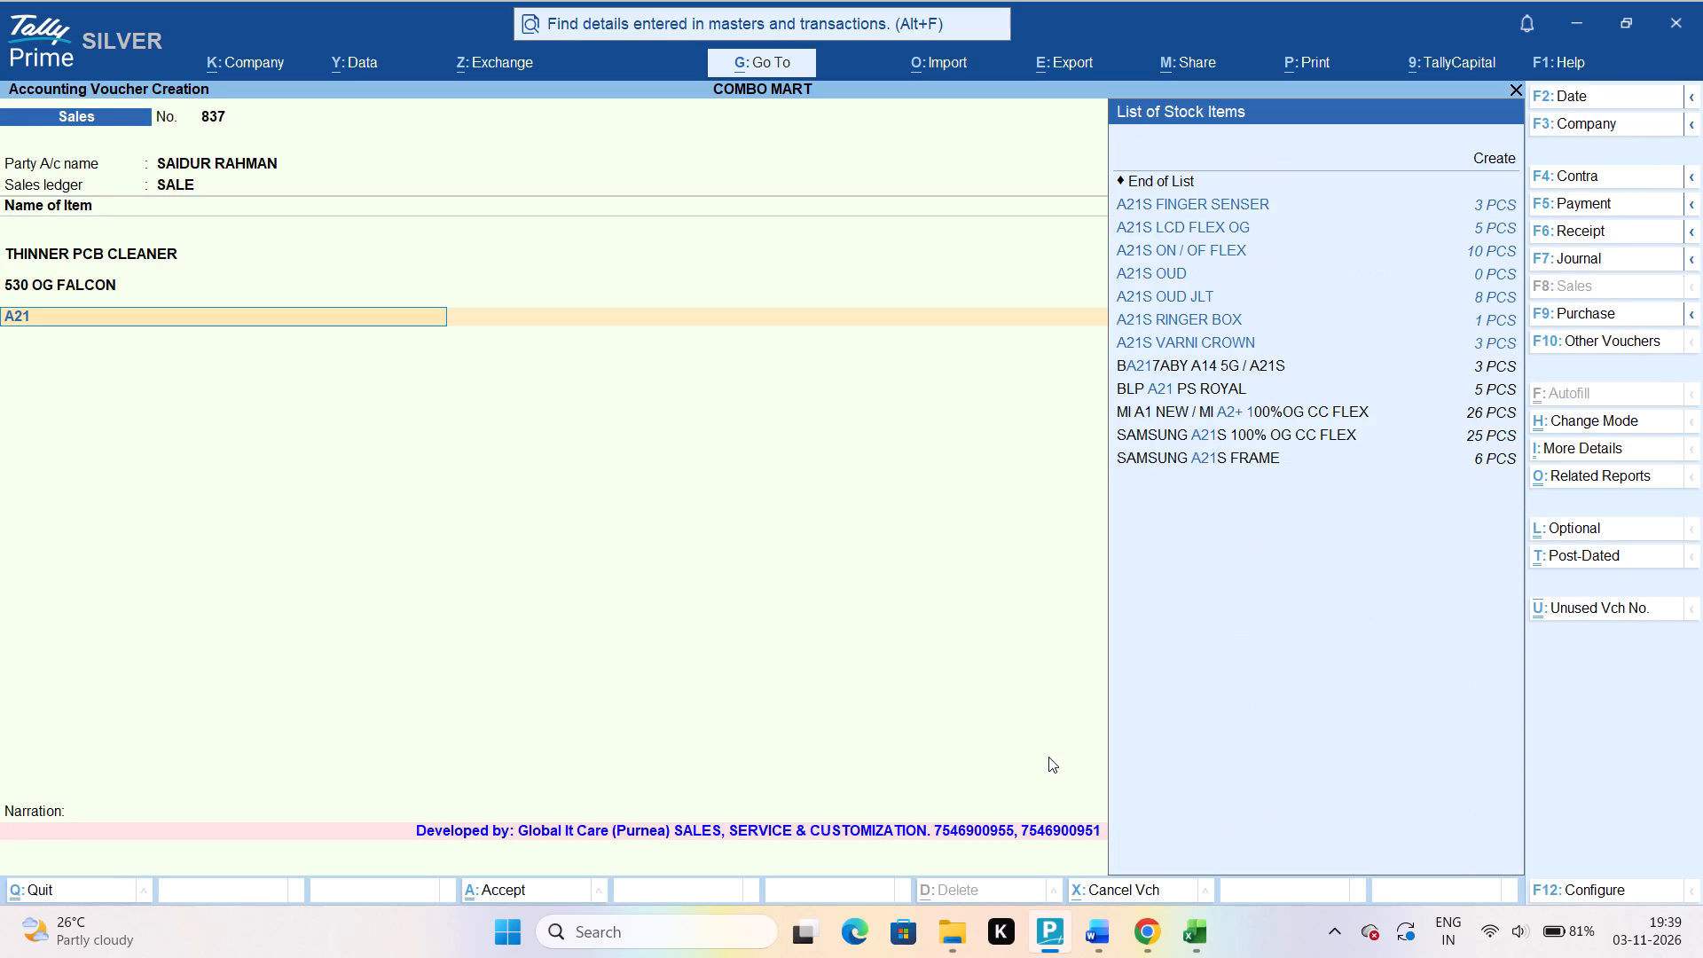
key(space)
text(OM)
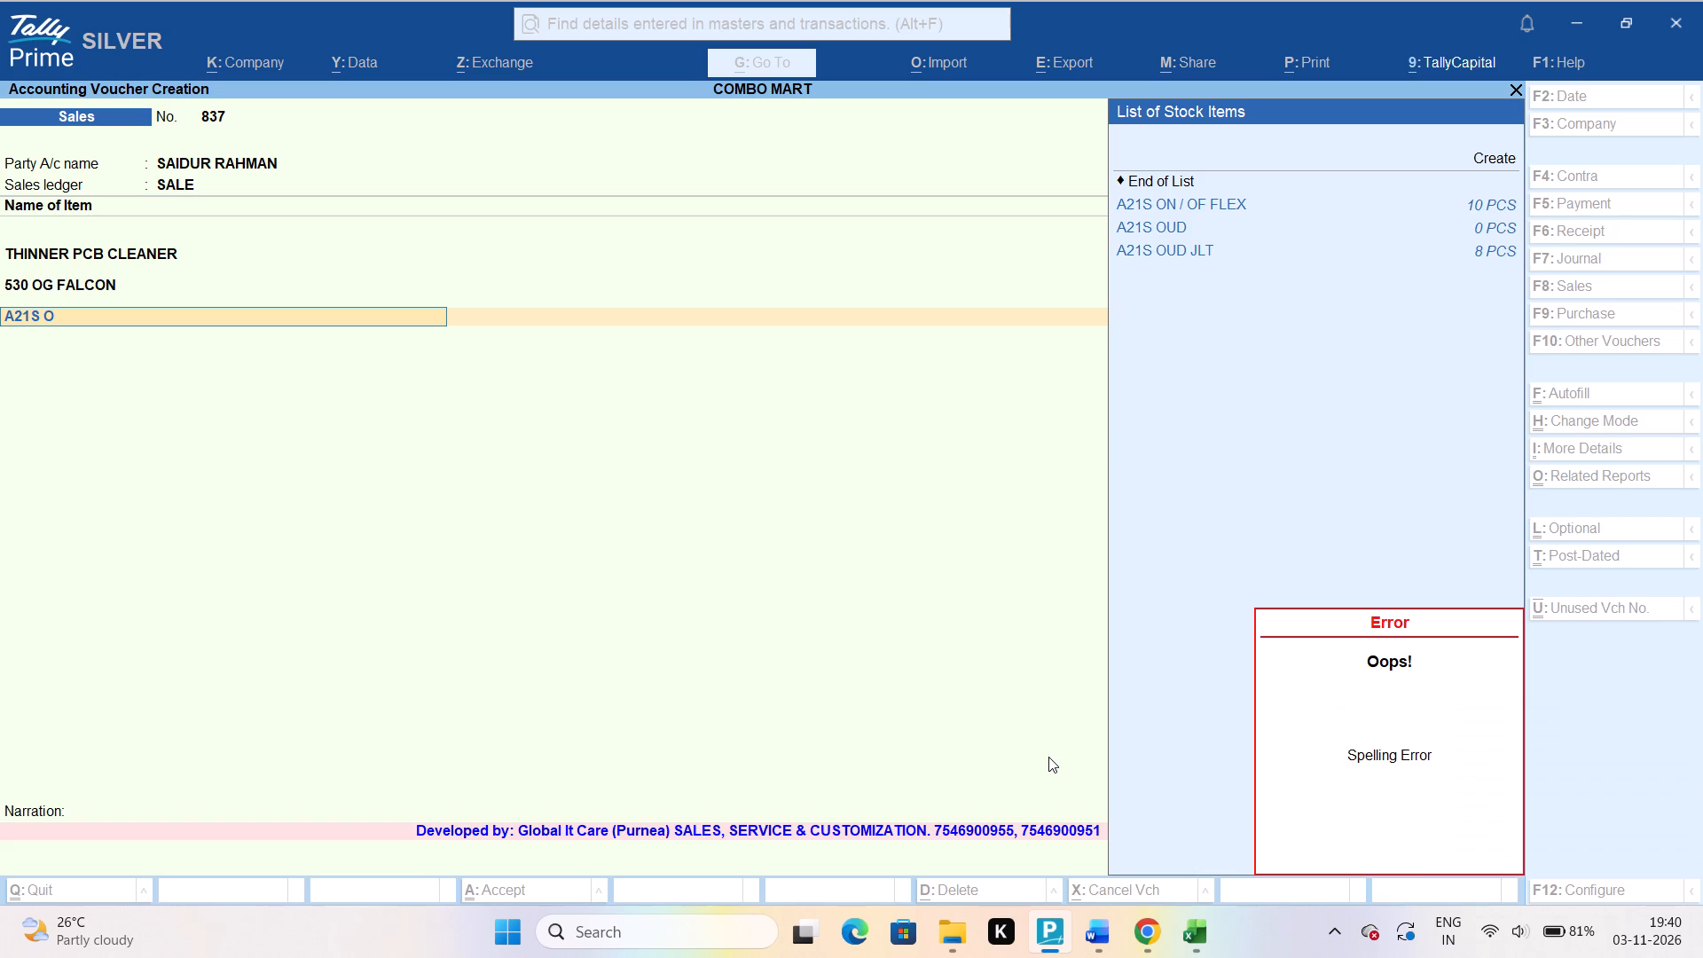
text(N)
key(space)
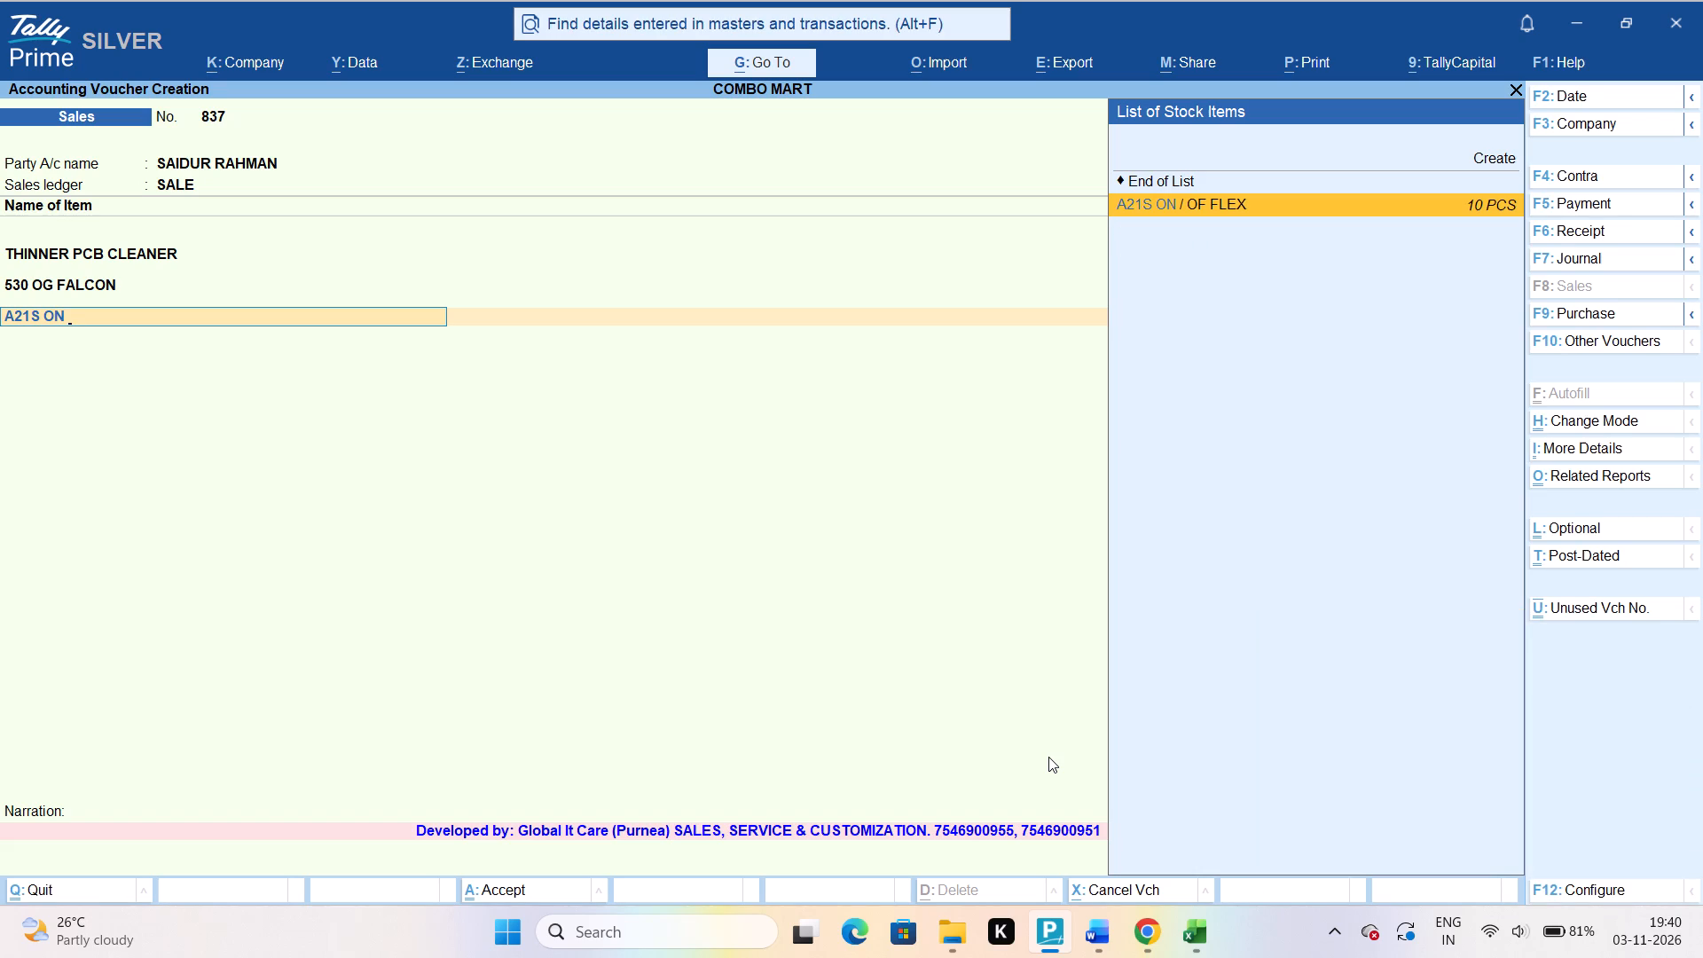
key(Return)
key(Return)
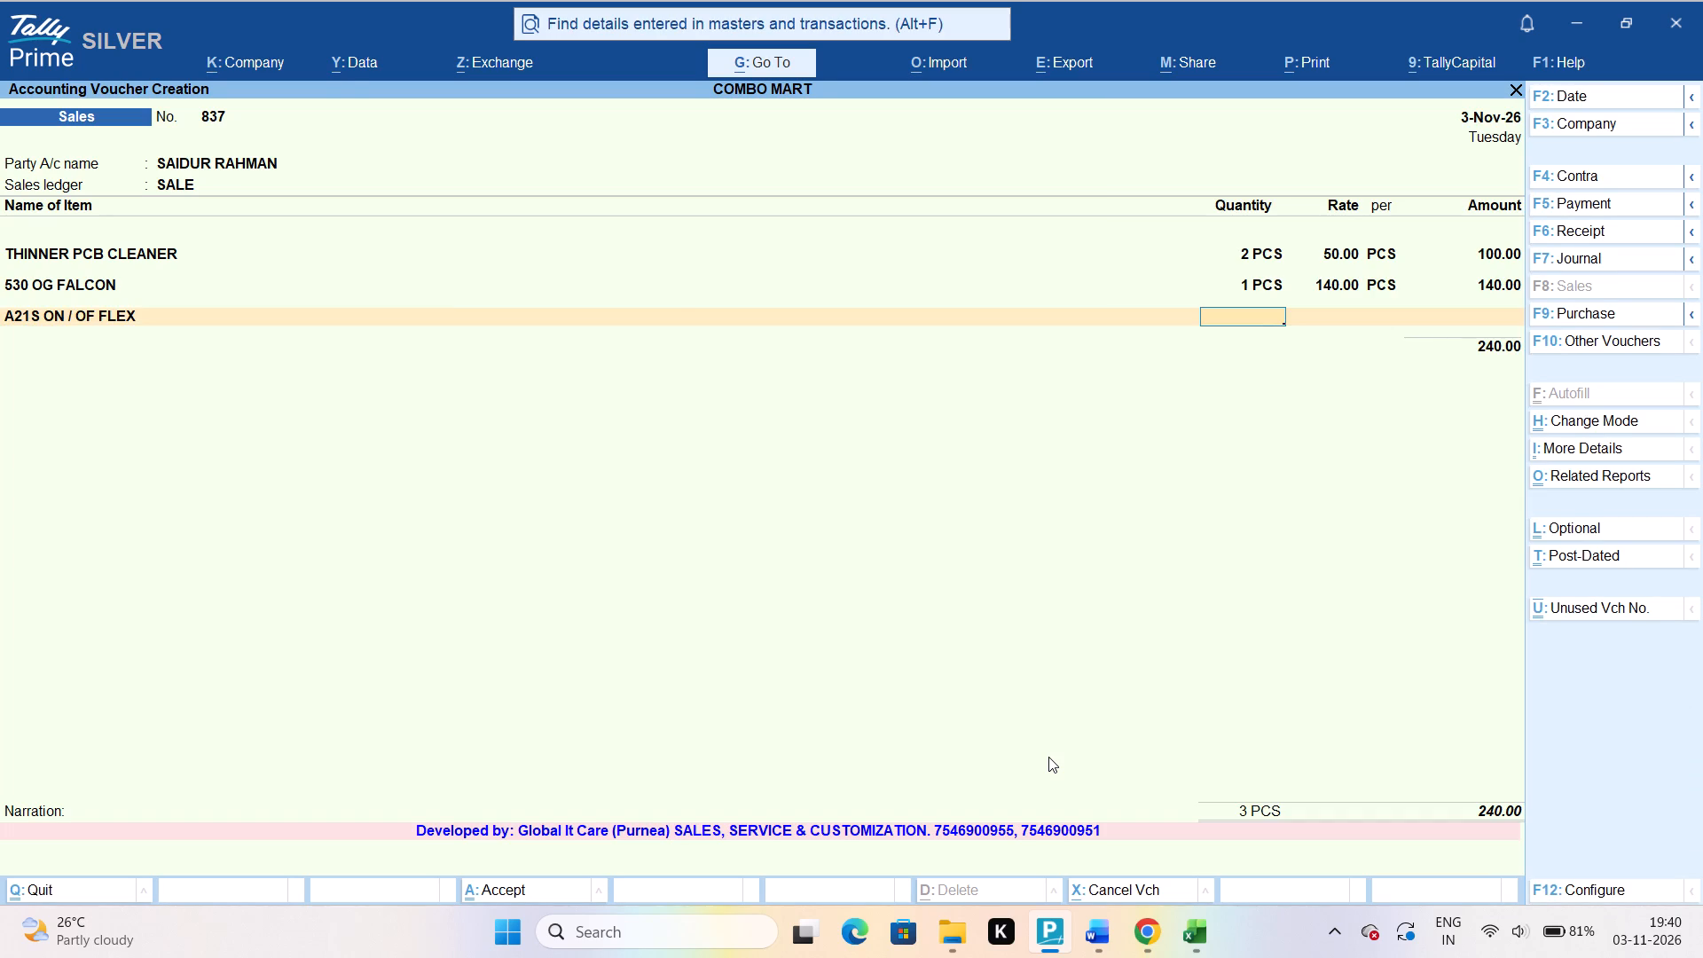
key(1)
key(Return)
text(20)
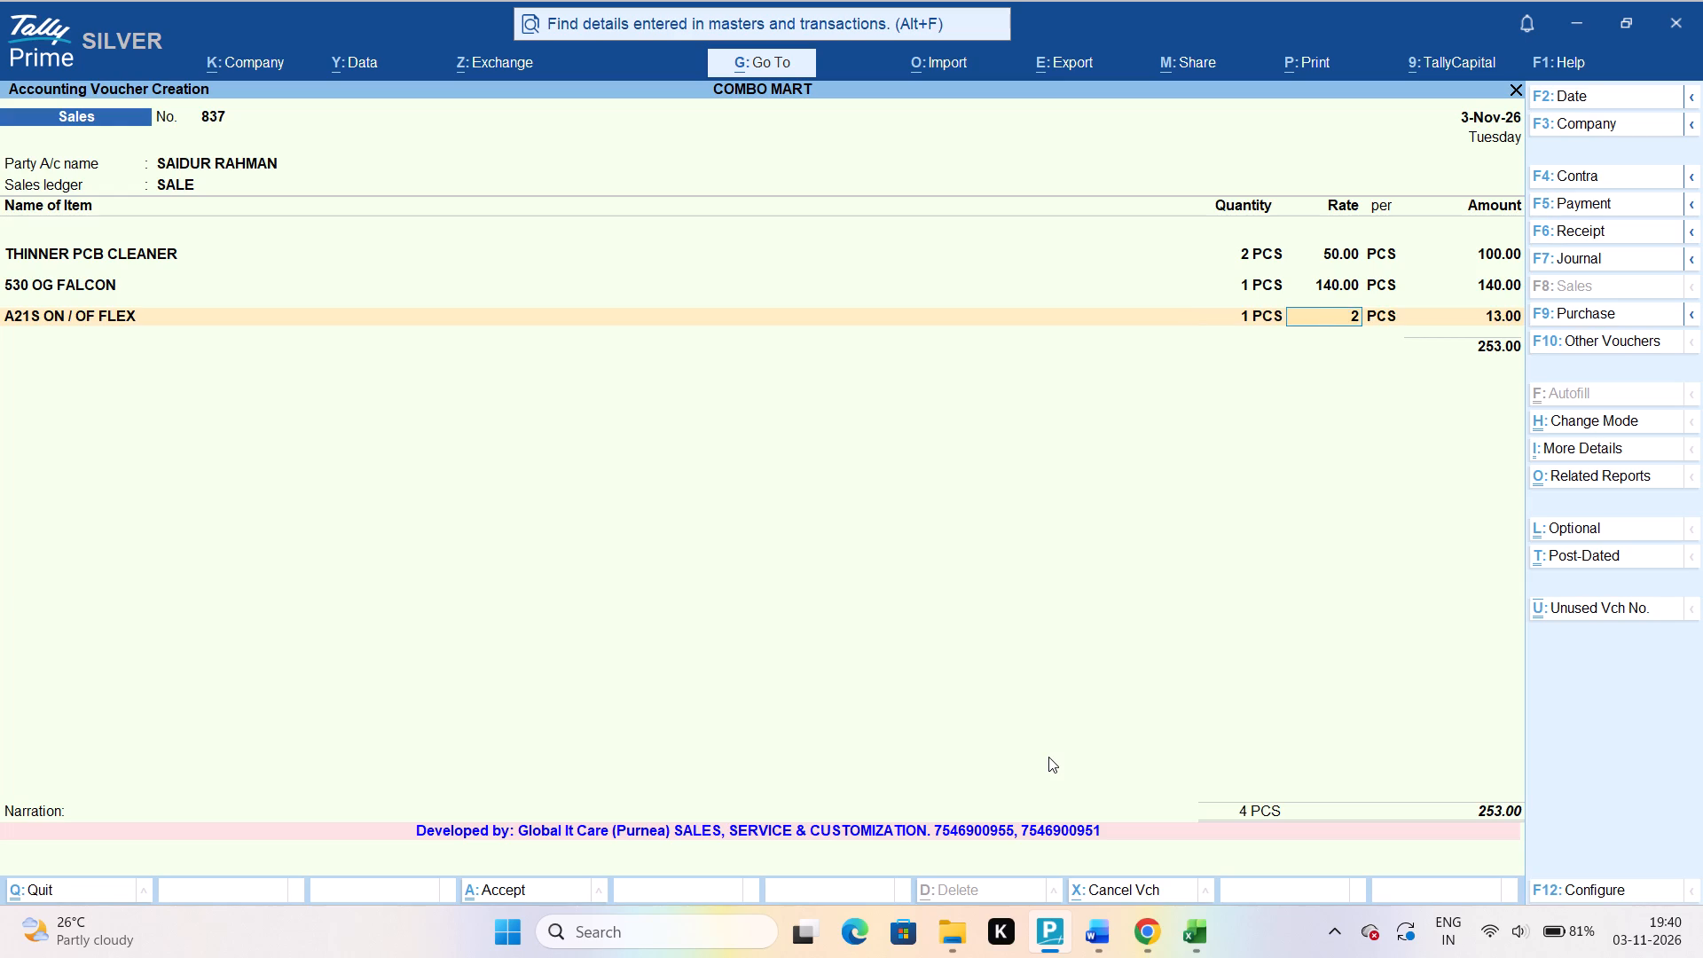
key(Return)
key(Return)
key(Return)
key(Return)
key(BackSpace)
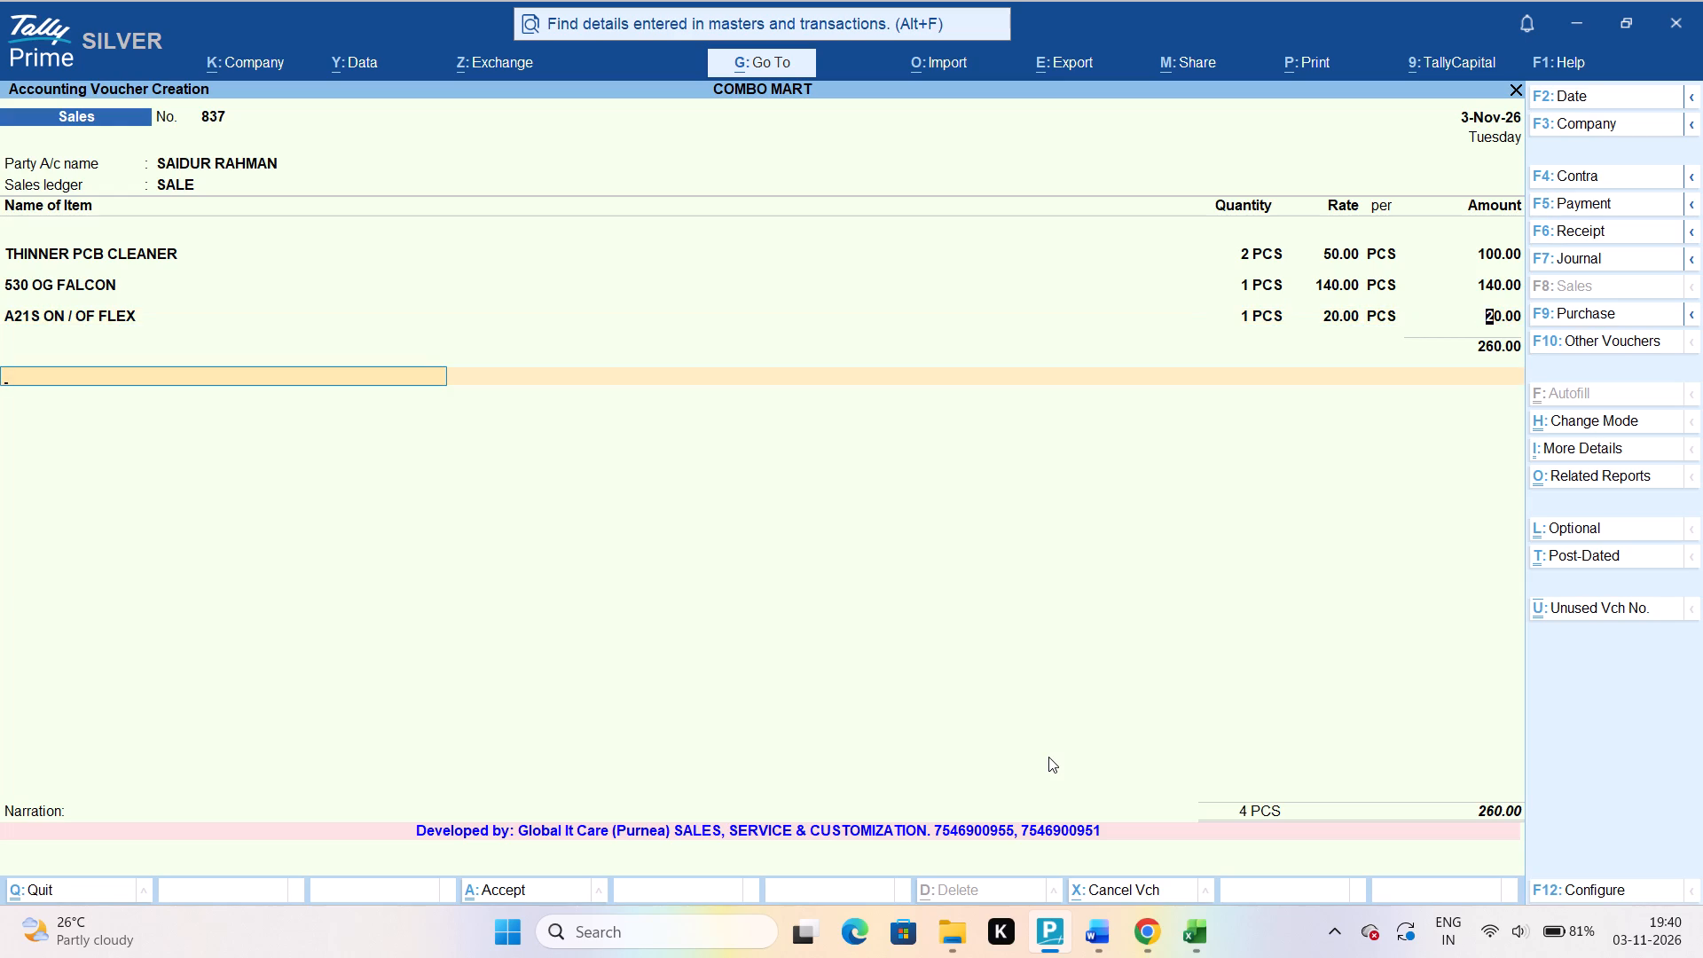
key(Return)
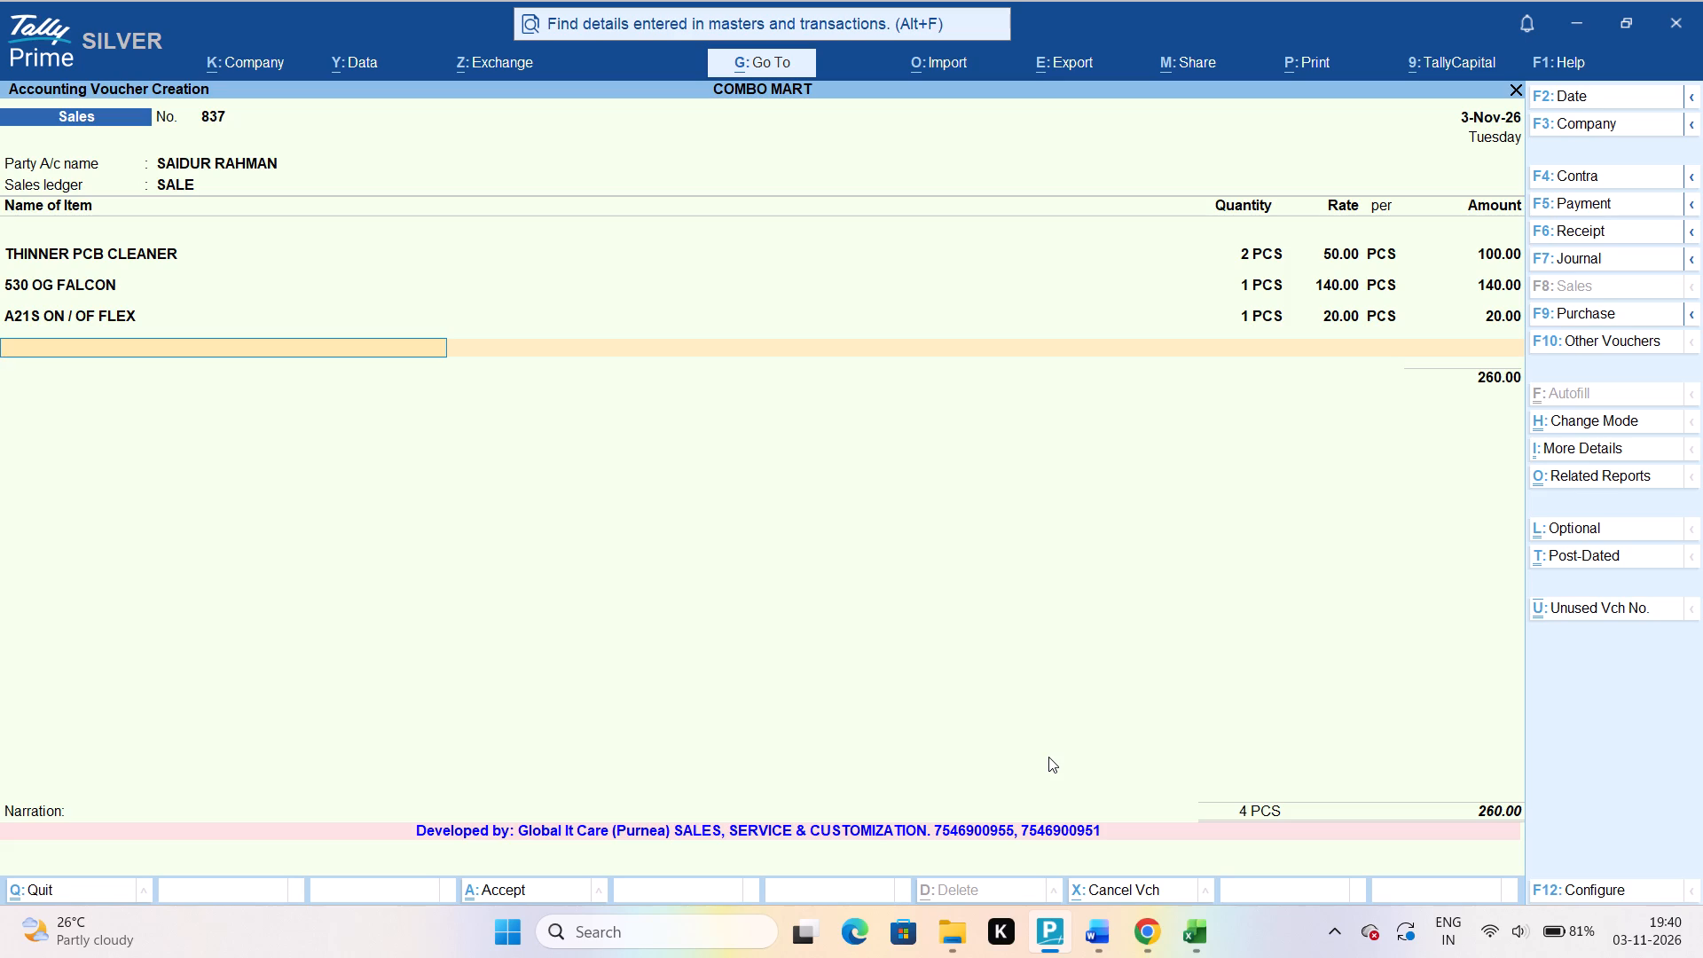
Add FLUX PASTE UV 559 to the sales voucher with a quantity of 1 PCS at a rate of 90.
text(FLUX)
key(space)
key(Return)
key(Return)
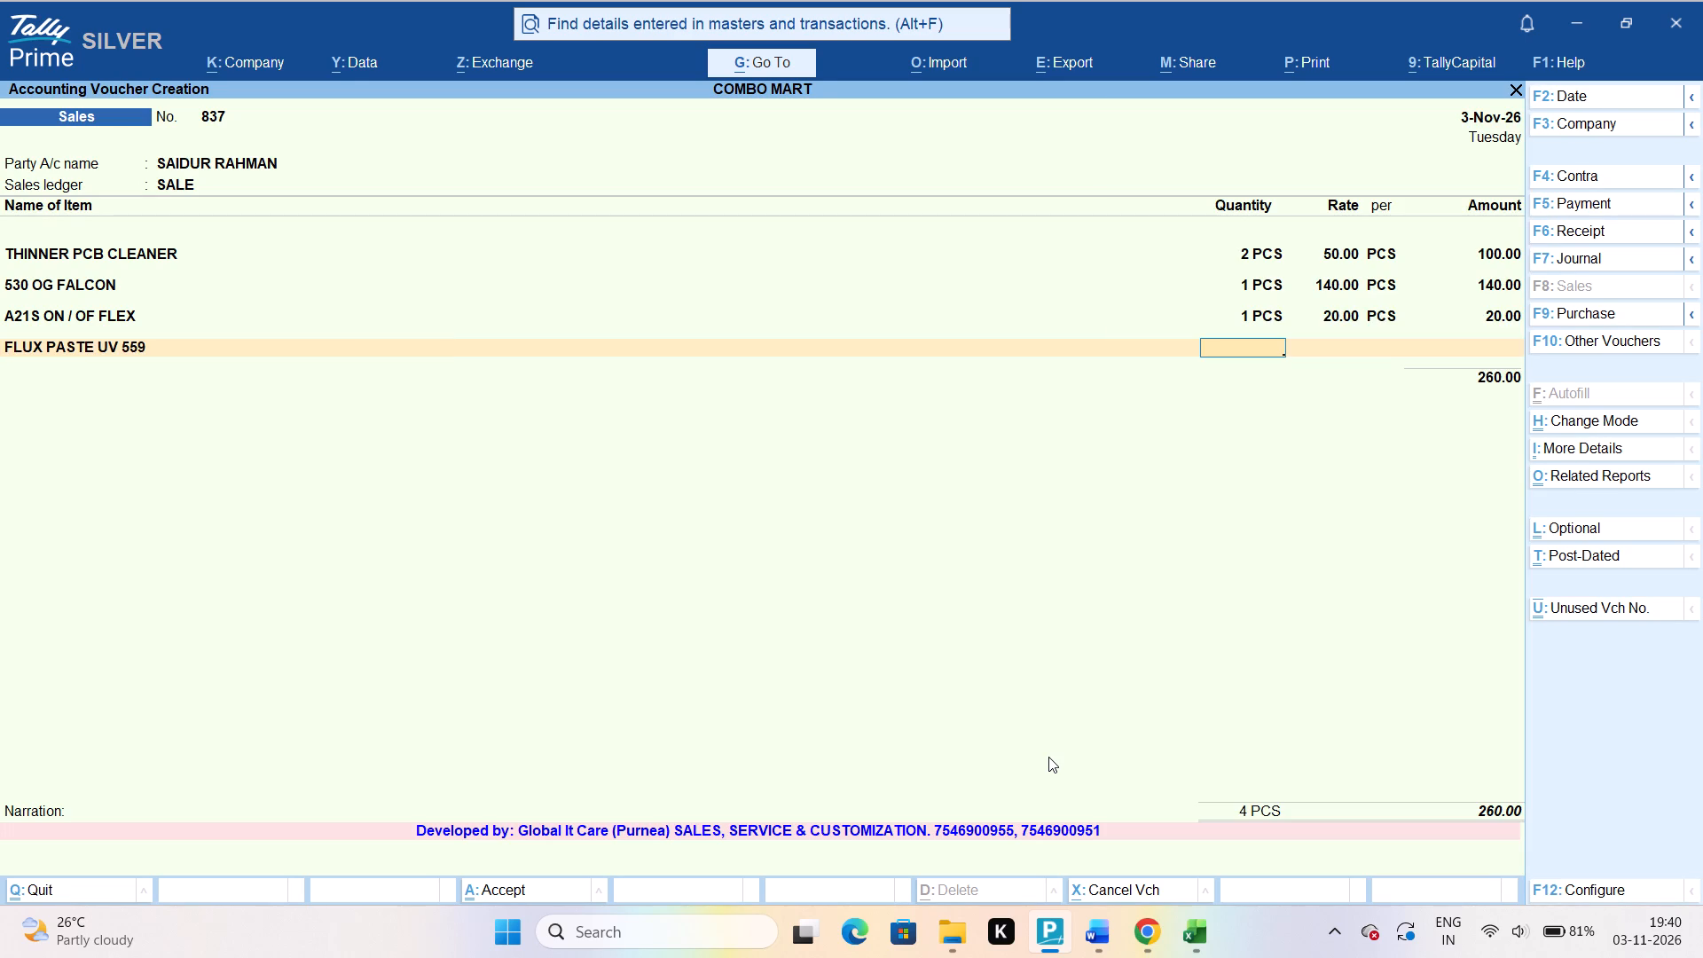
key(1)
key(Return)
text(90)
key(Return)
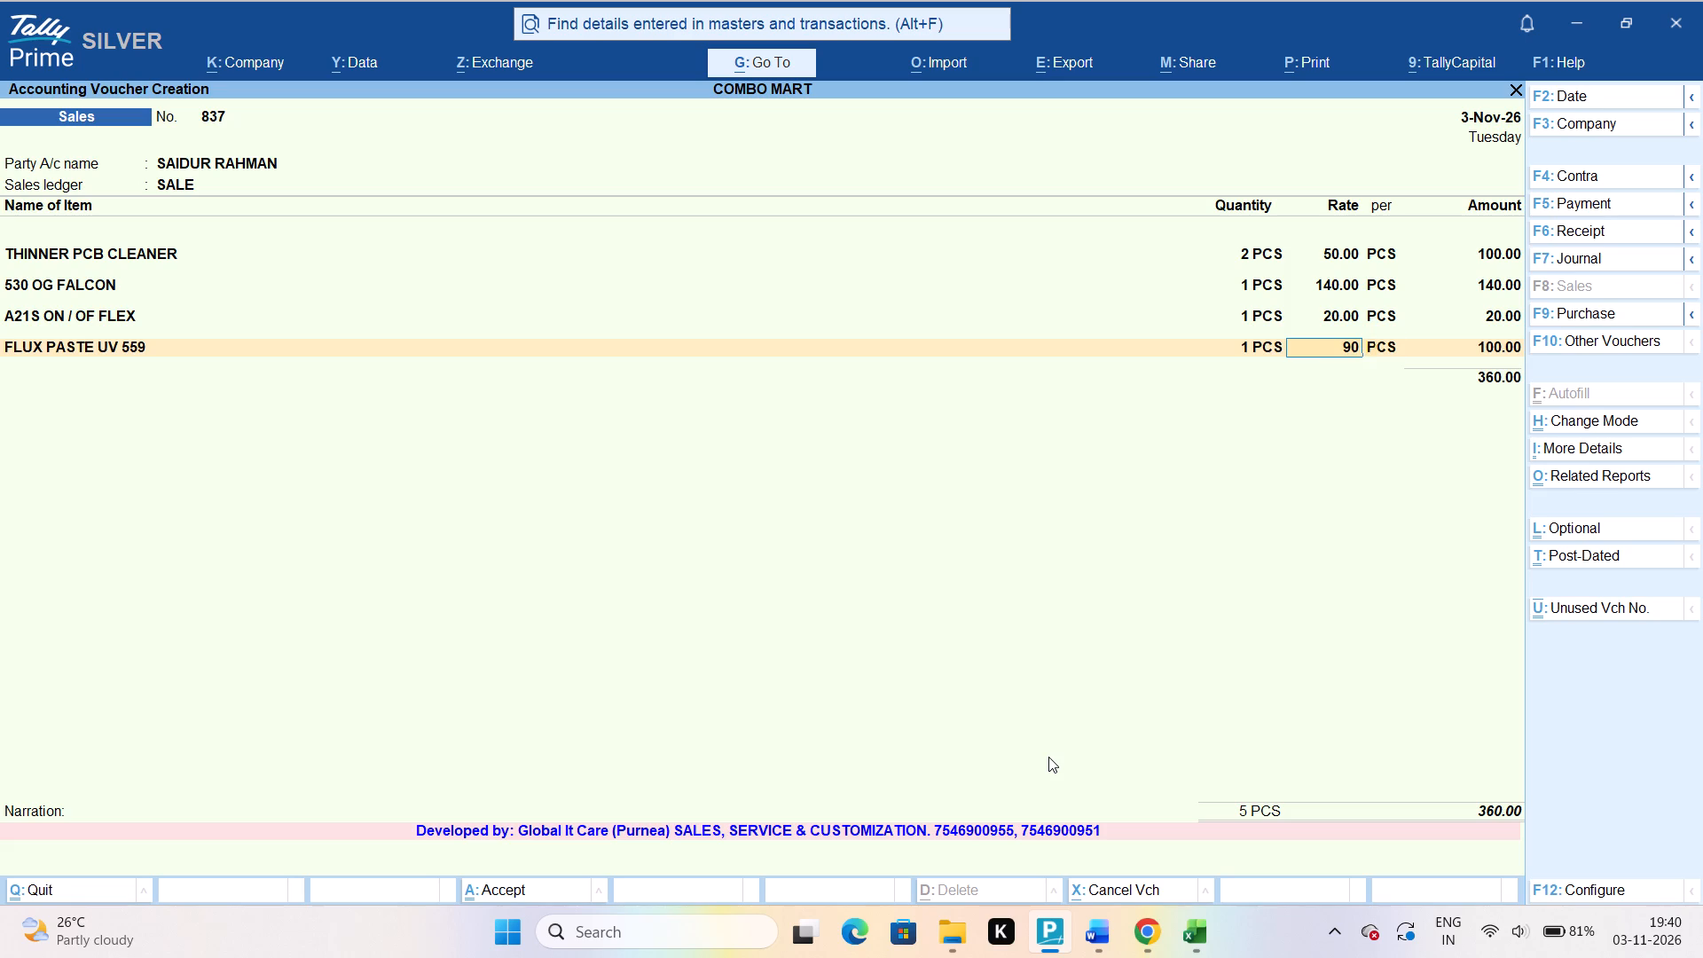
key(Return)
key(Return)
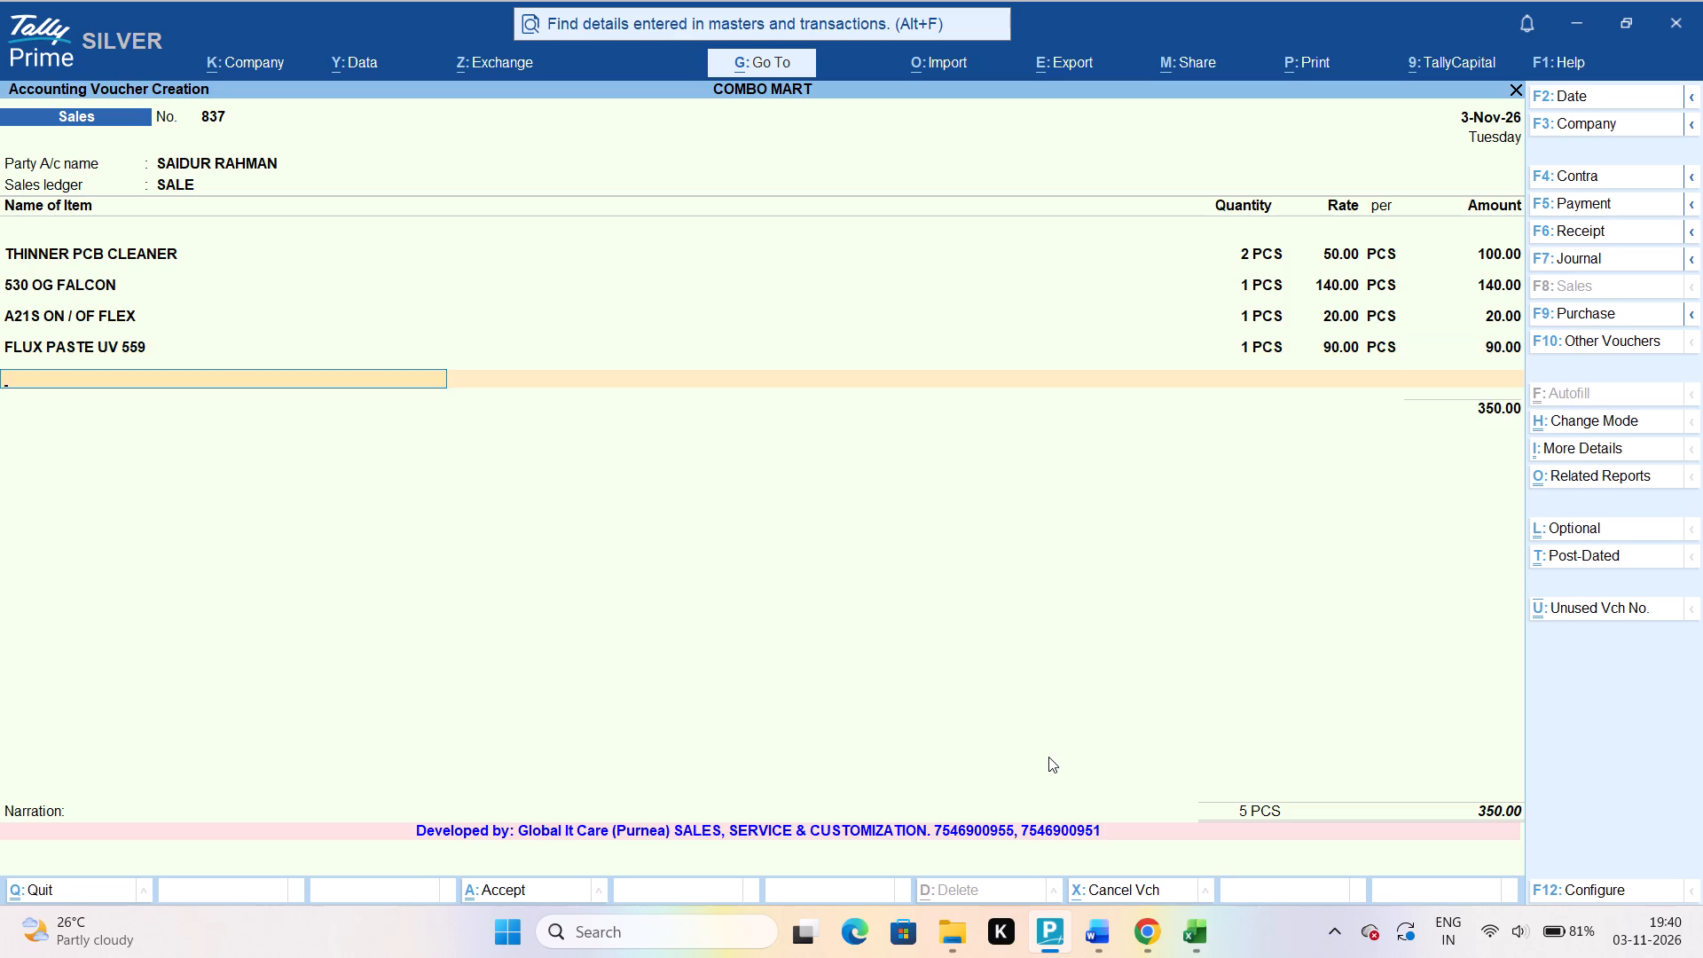
Add OSWAL SOLDER WIRE OG to the sales voucher with a quantity of 1 PCS at a rate of 65.
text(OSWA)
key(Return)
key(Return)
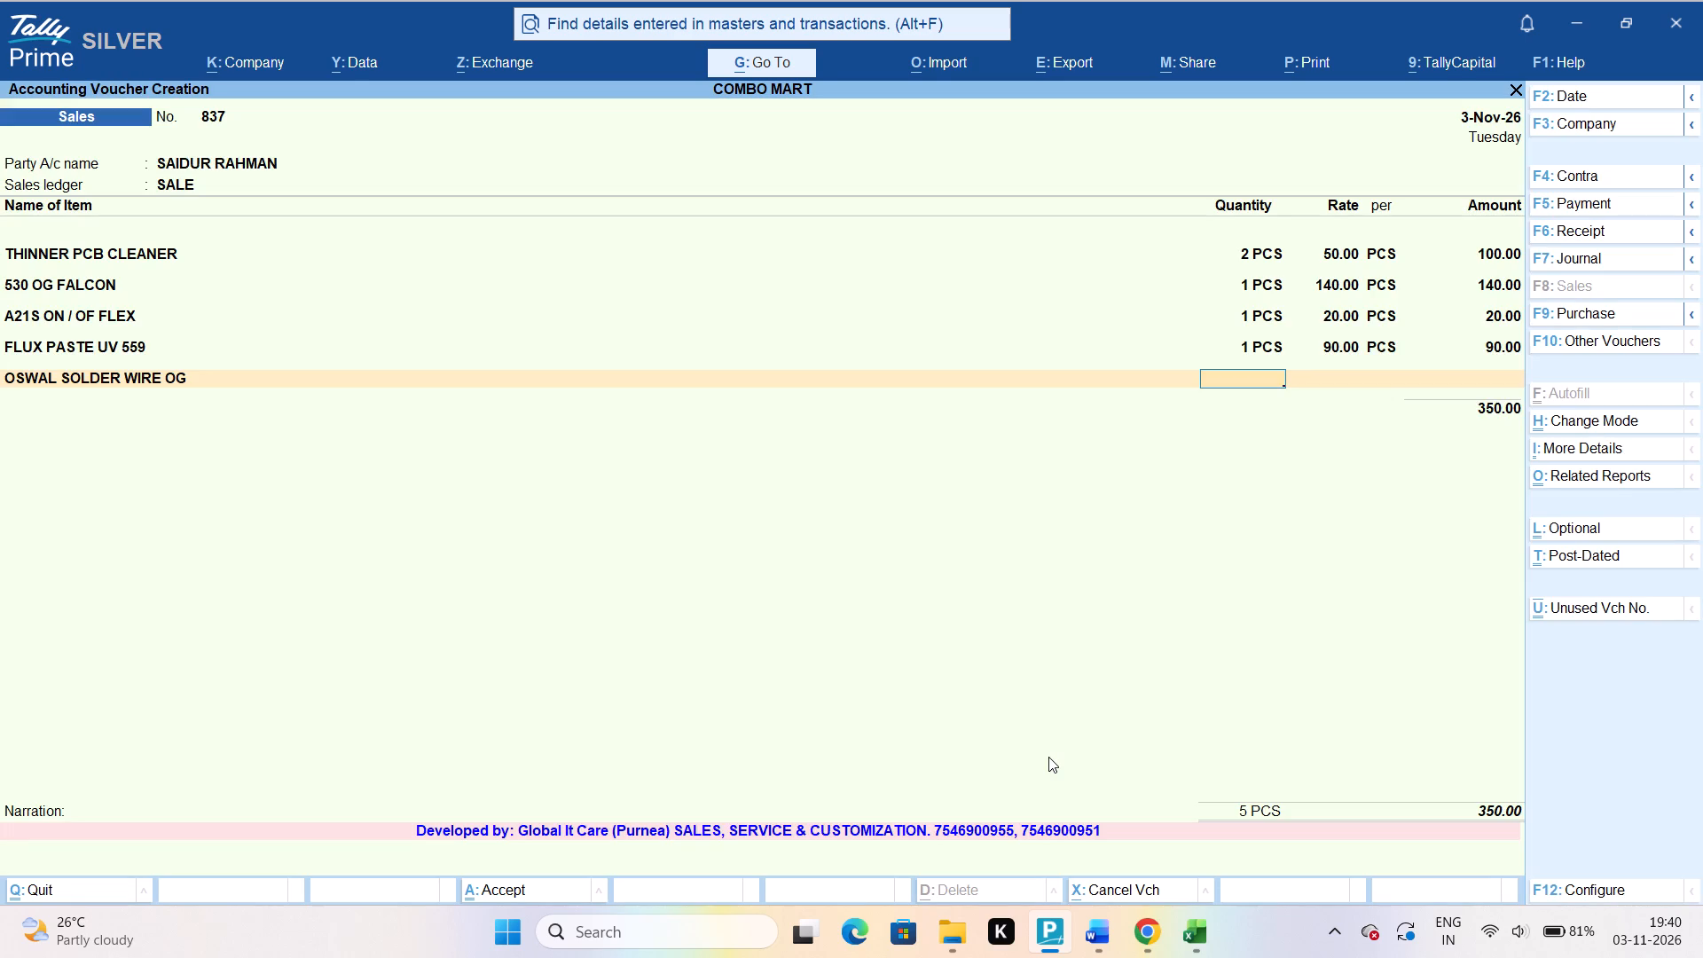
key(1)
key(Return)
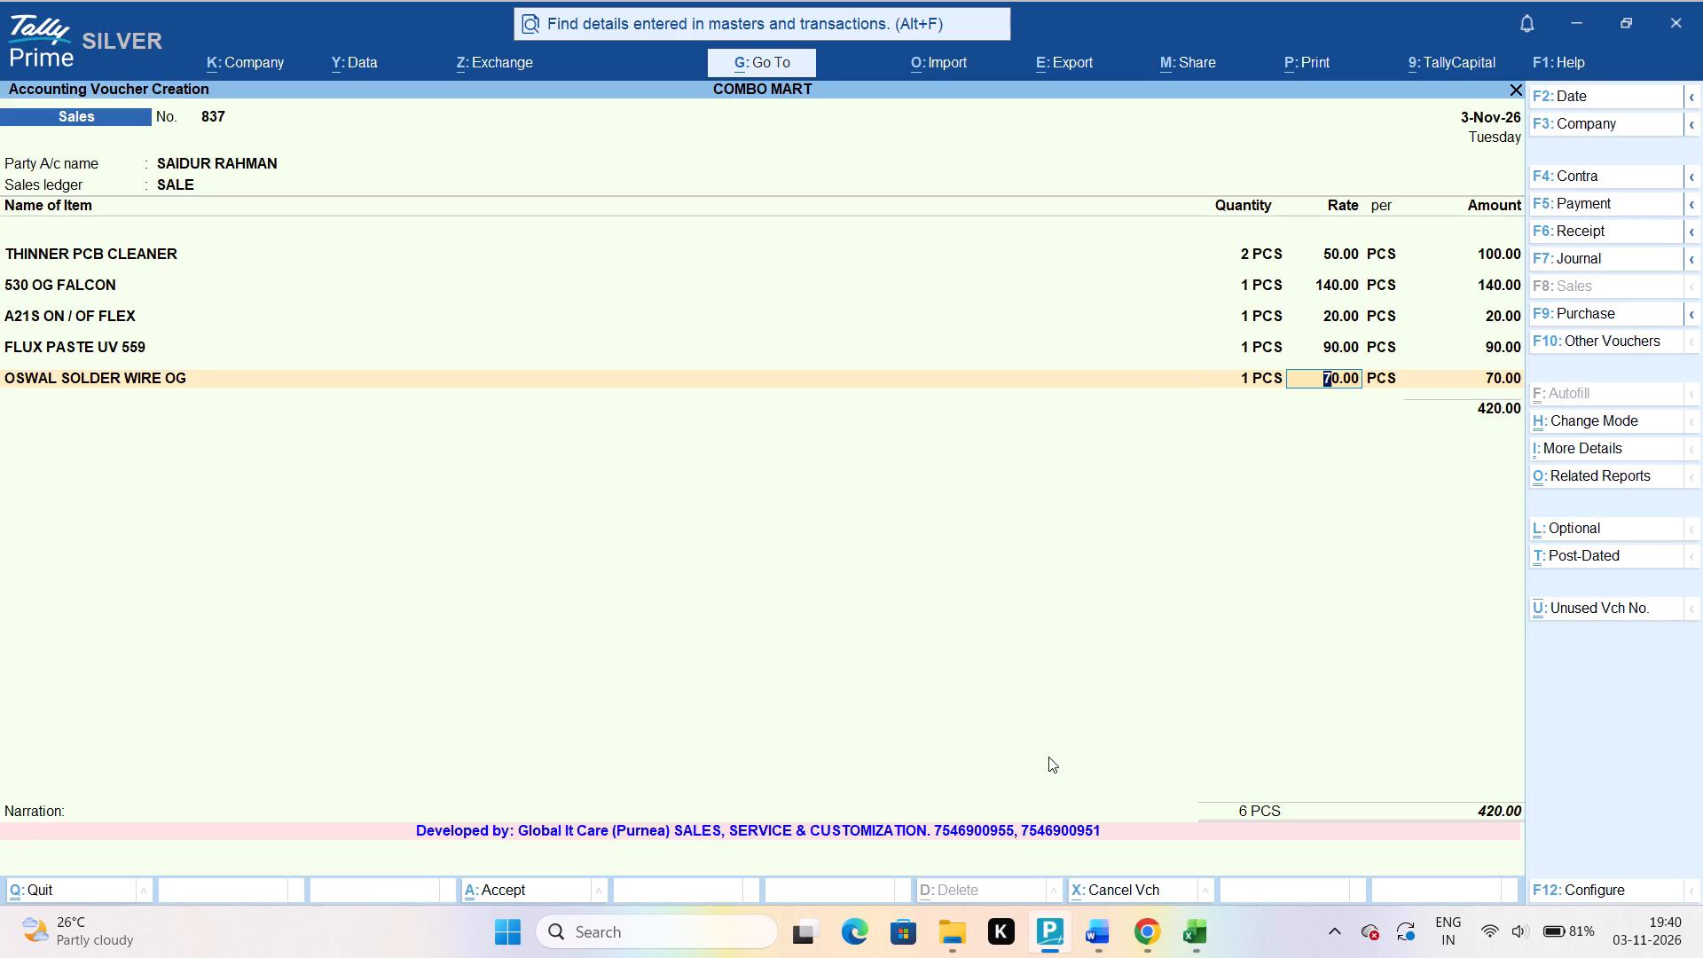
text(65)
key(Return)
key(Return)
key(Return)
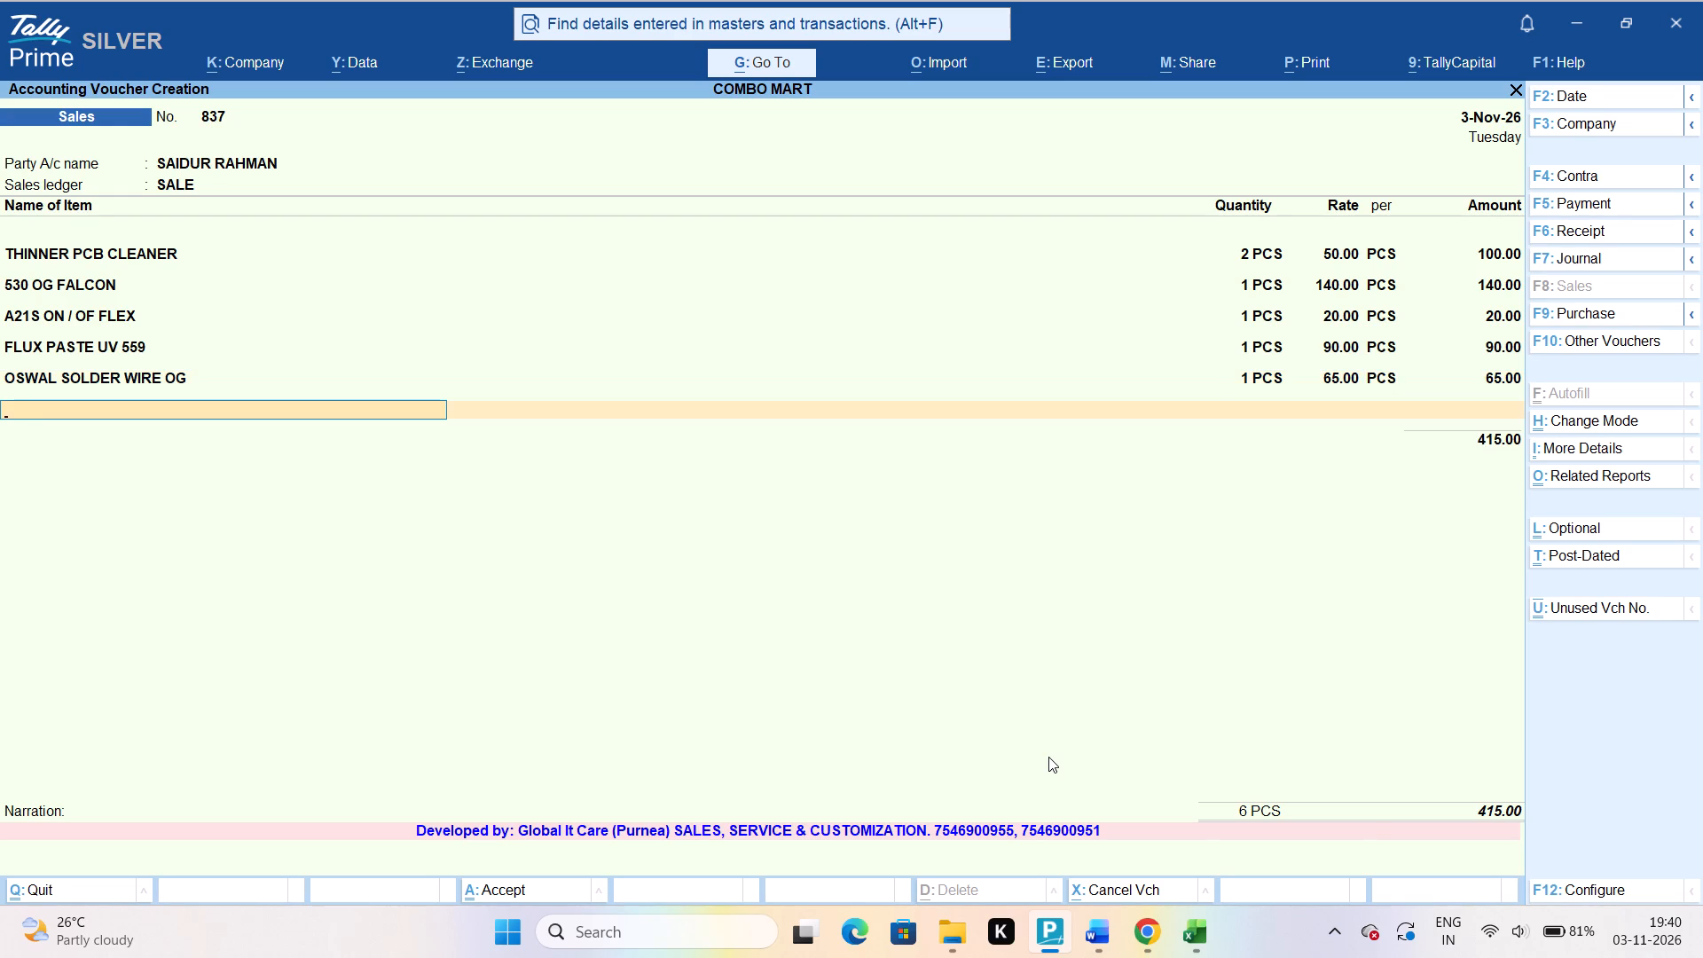
Add FOAM CLEANING to the sales voucher with a quantity of 1 PCS at a rate of 140.
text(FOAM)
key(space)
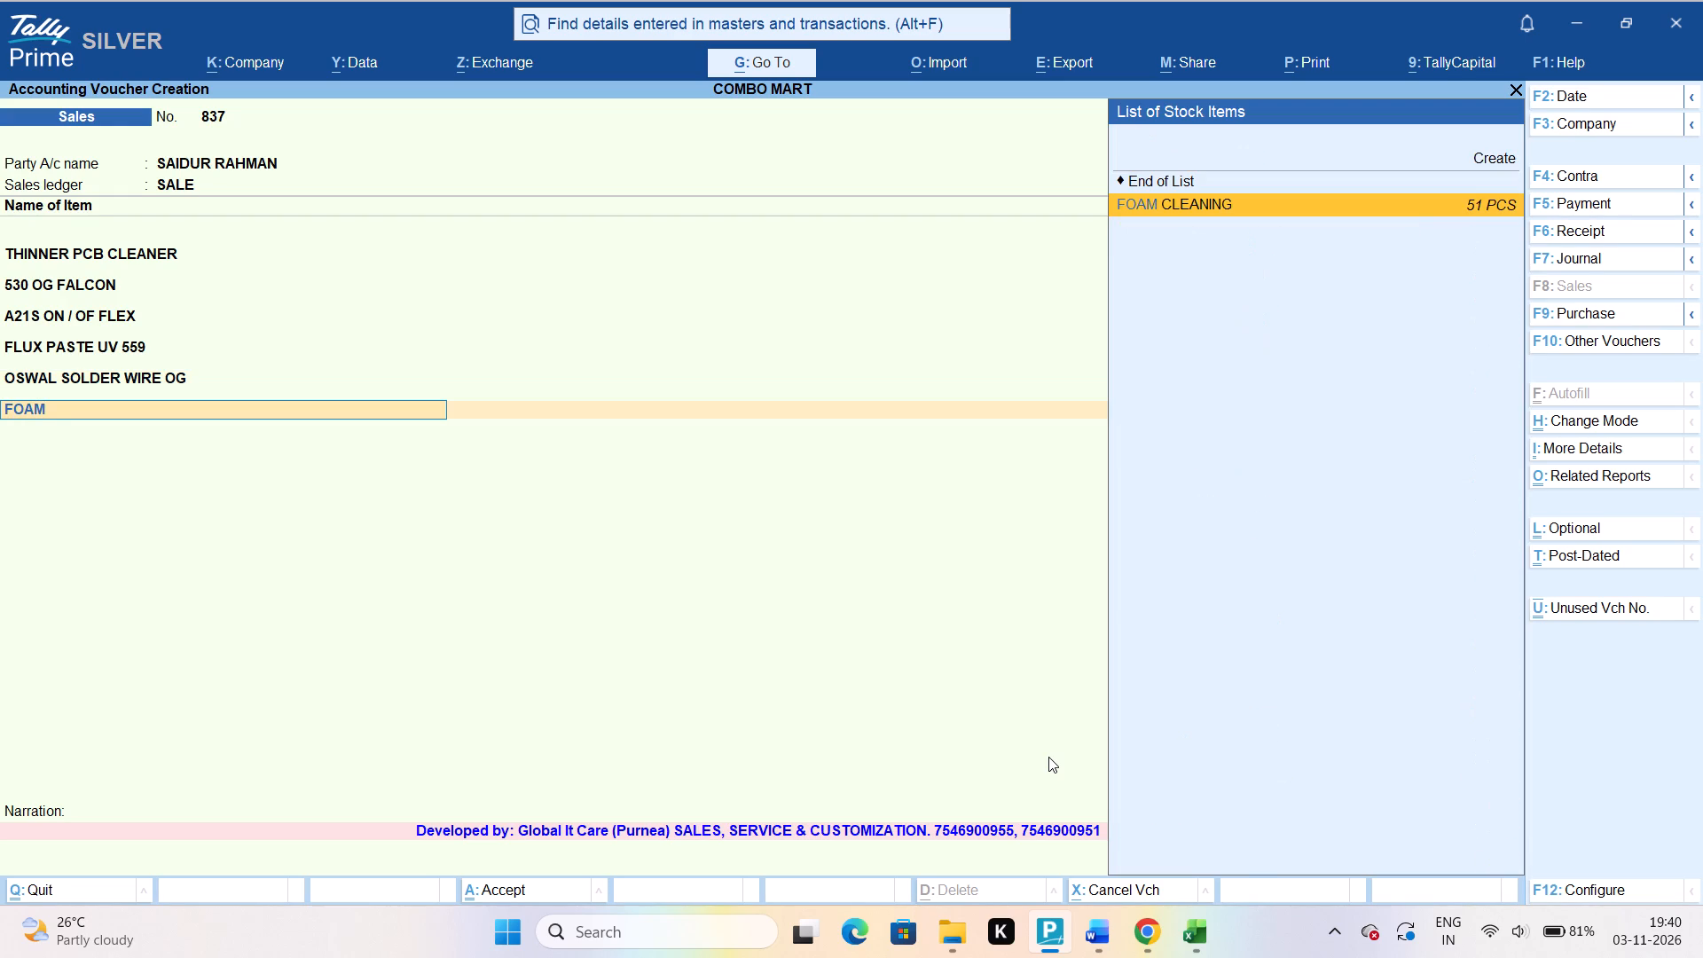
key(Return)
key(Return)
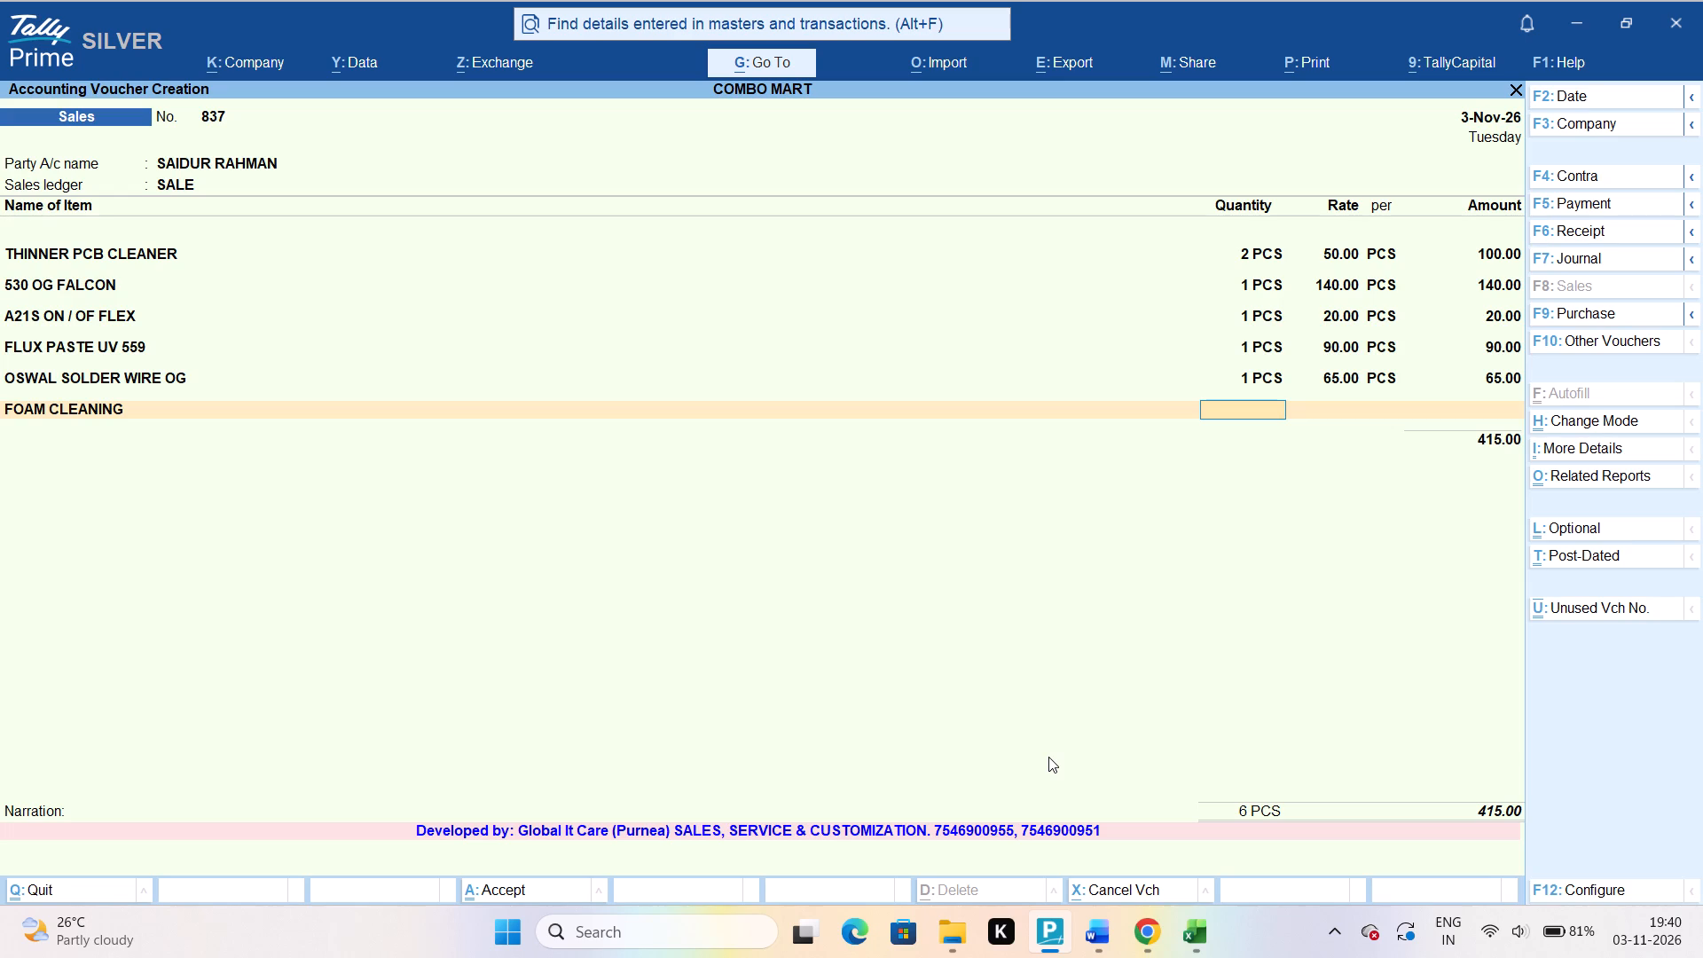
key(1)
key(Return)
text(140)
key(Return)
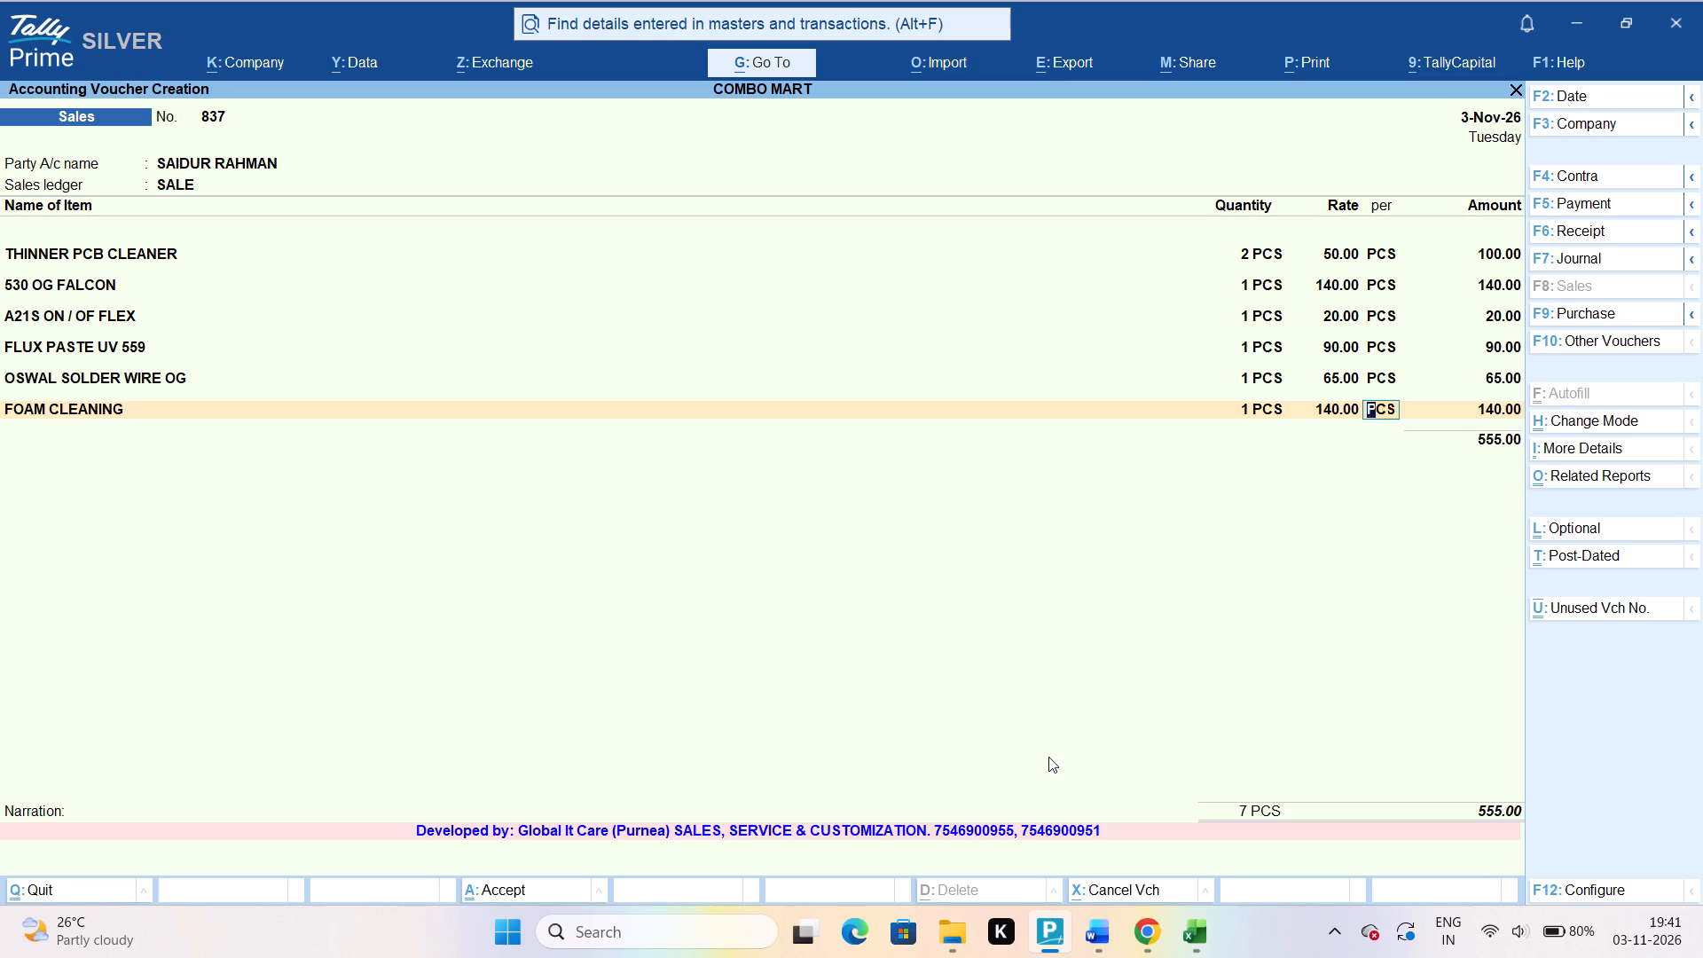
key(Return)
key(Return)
End the item list and save sales voucher No. 837 without a narration.
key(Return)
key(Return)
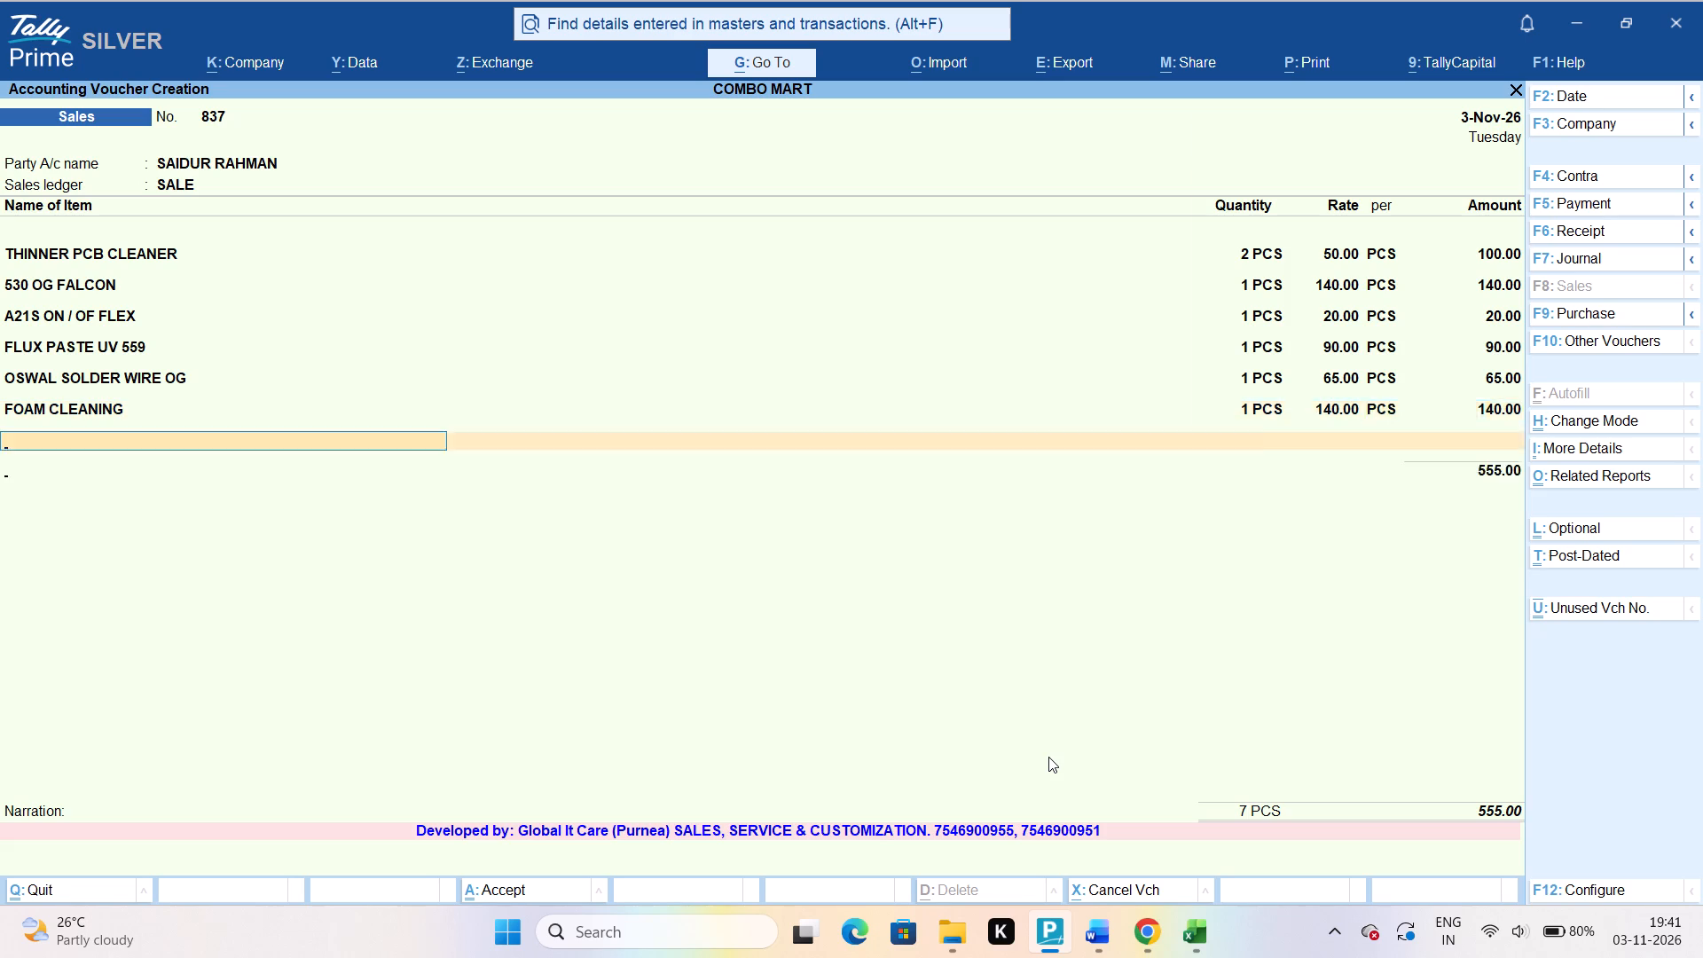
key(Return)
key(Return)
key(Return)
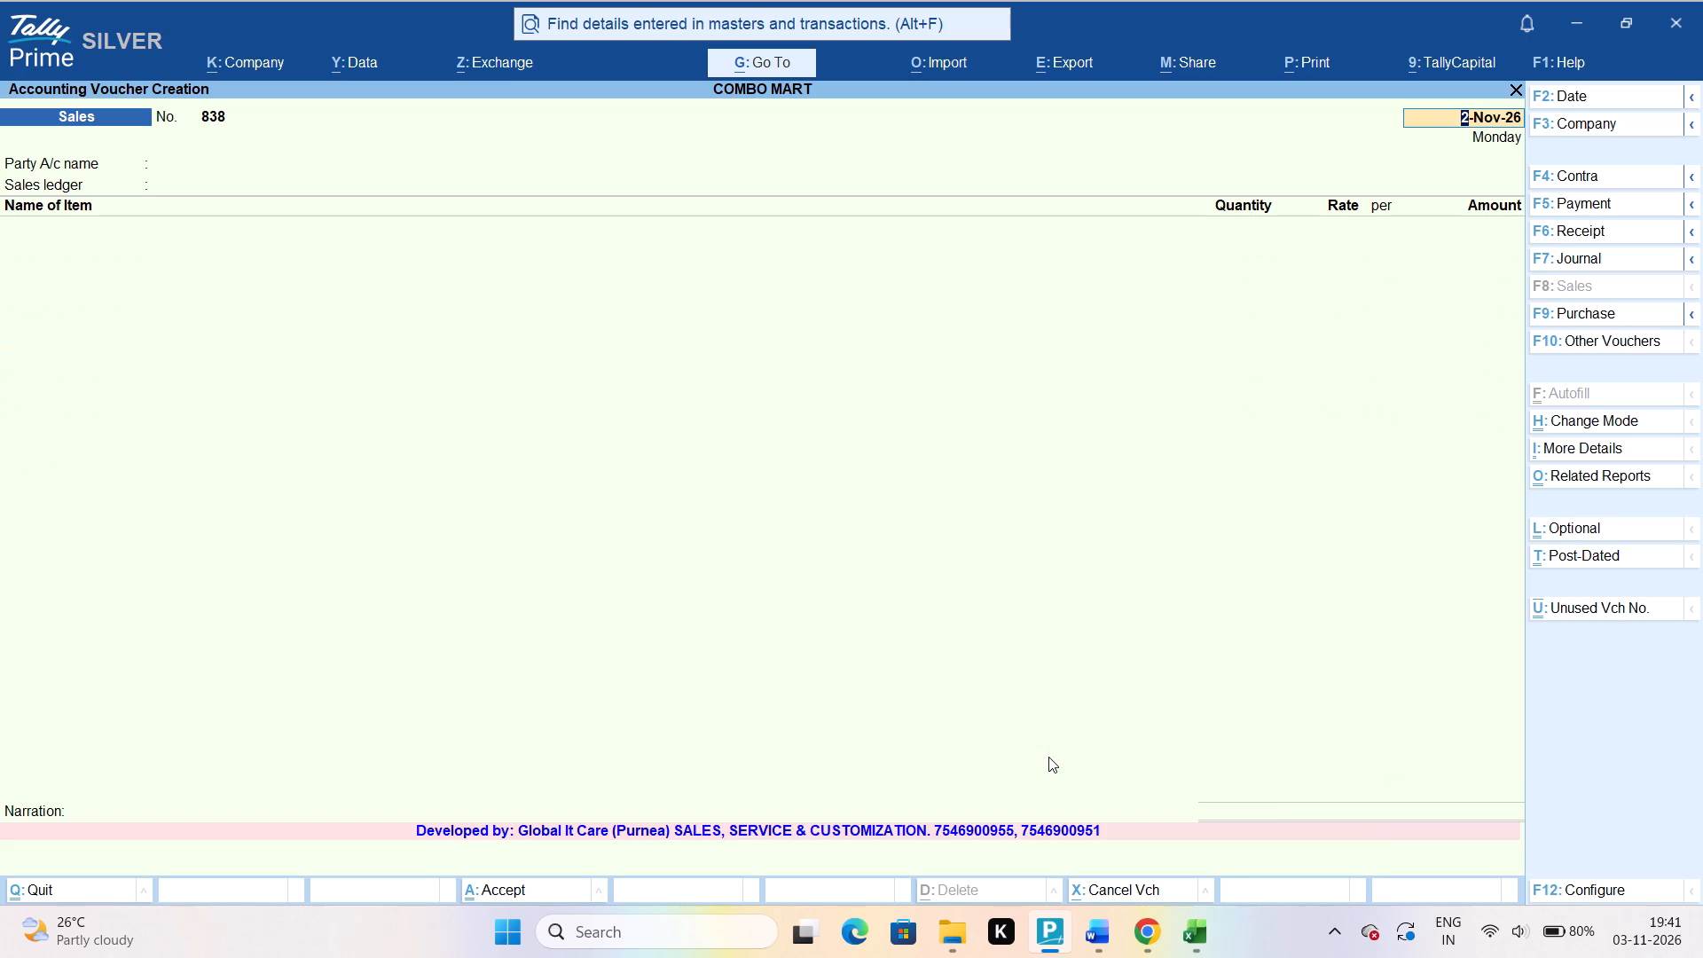
Date the new sales voucher 3-Nov-26.
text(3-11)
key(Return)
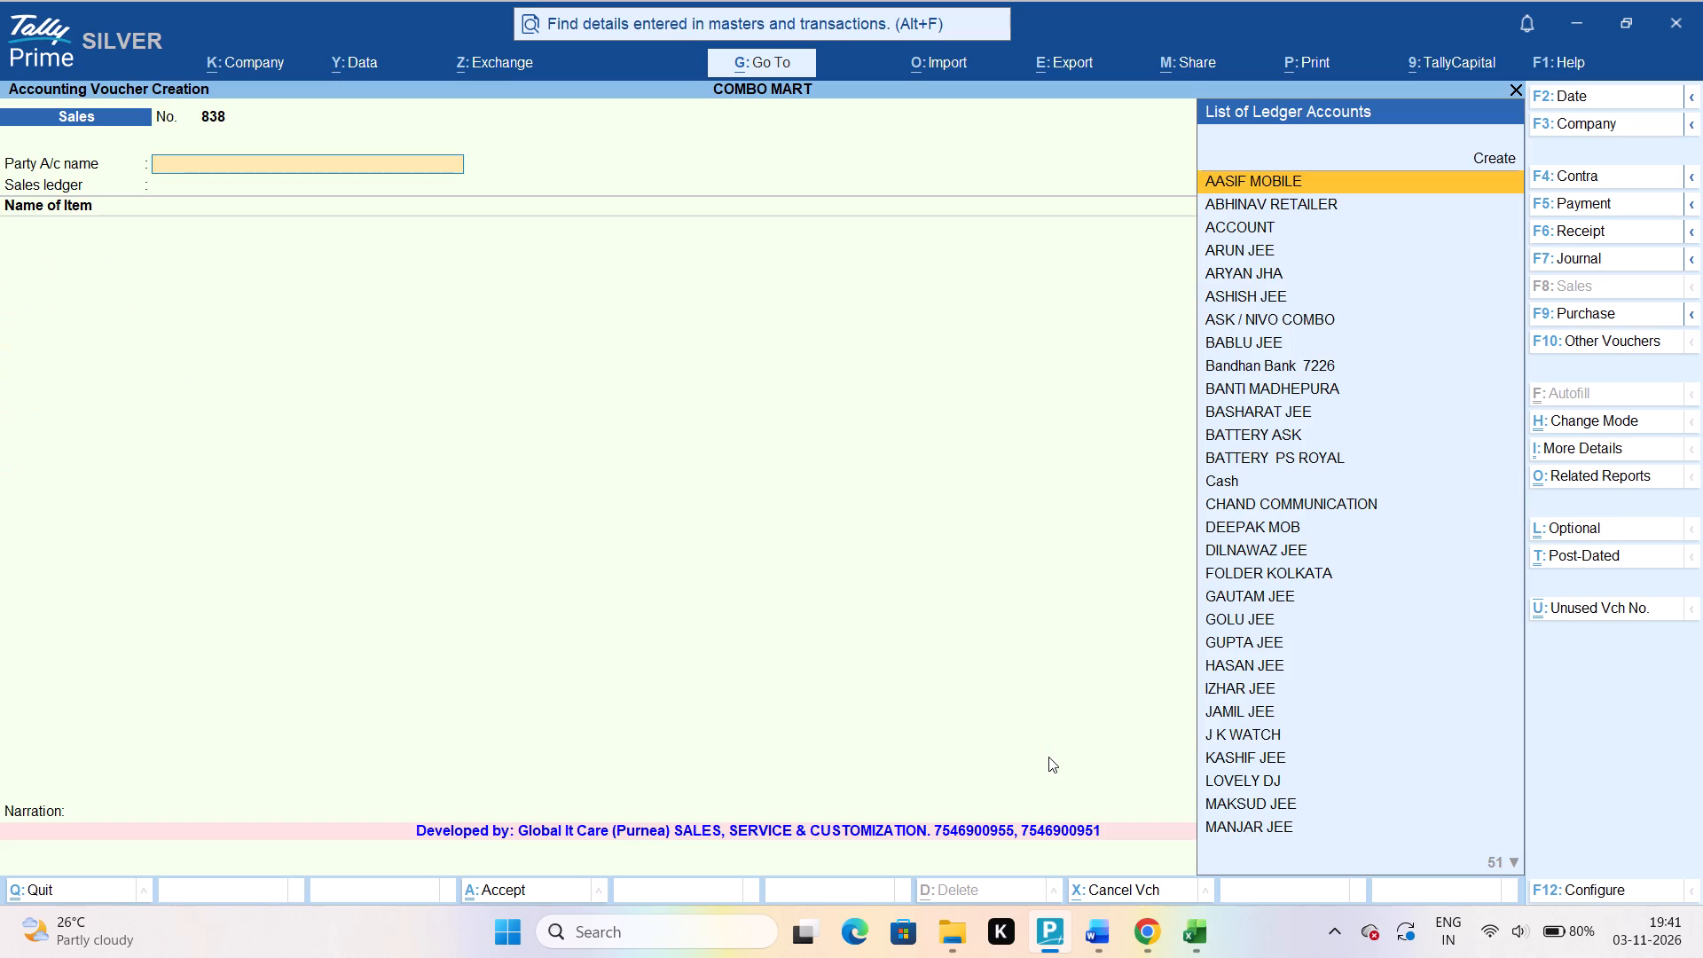
Create a ledger for the new customer under Sundry Debtors from the voucher's party account field.
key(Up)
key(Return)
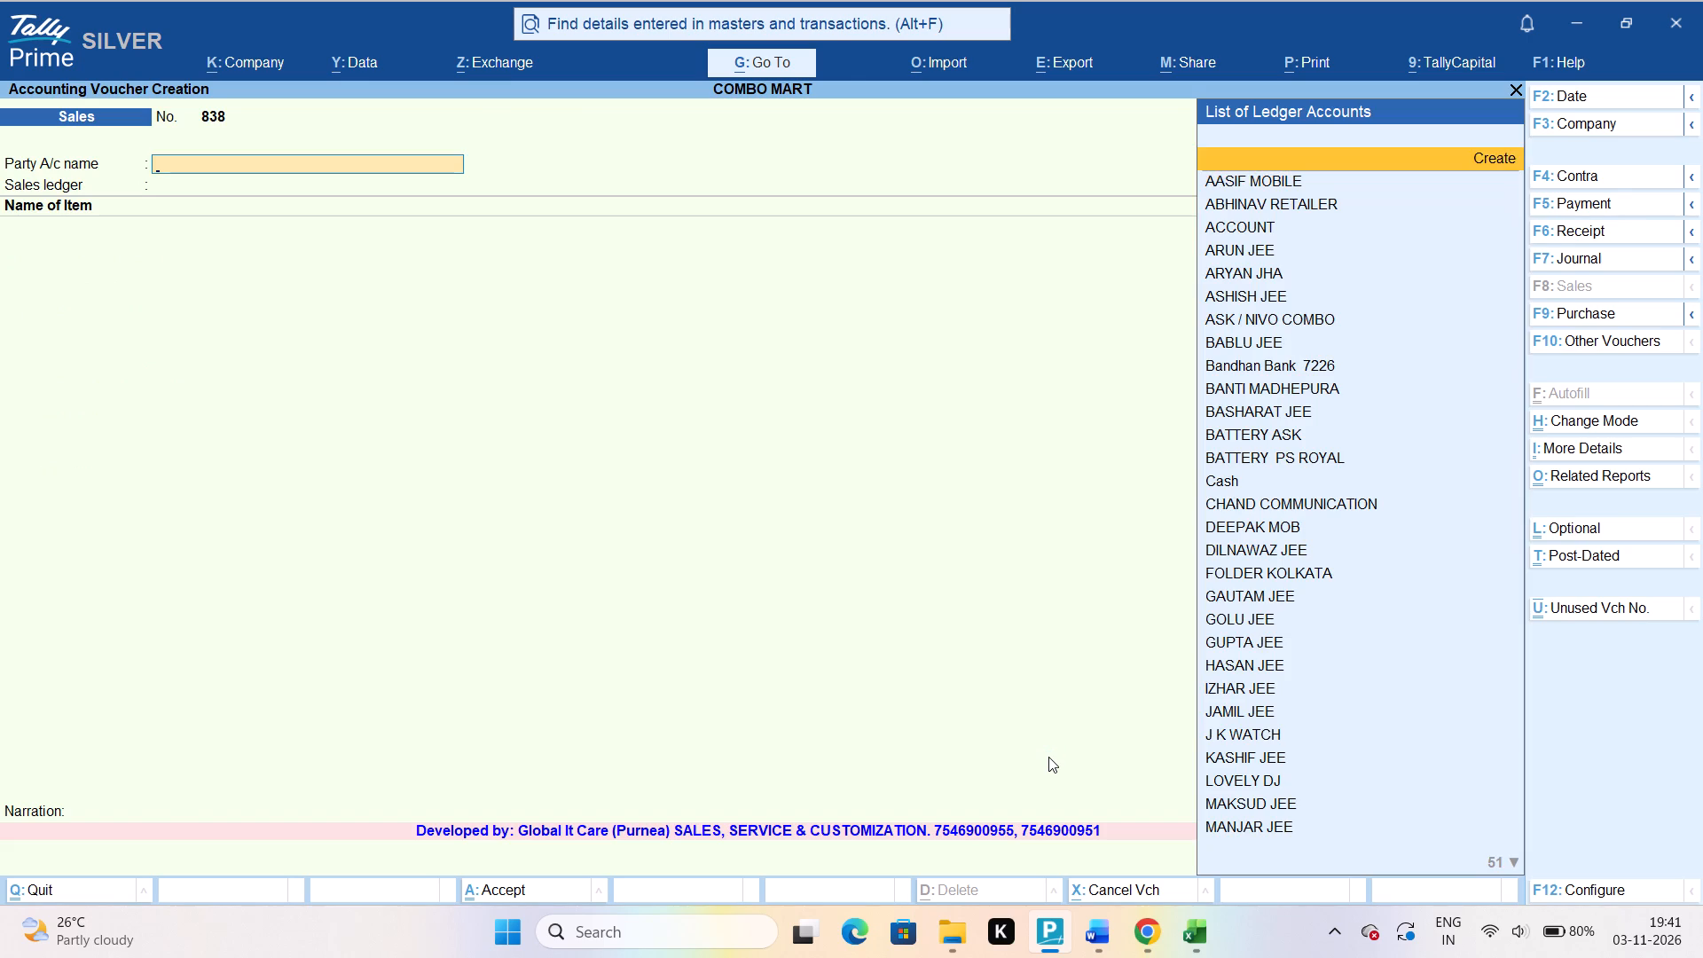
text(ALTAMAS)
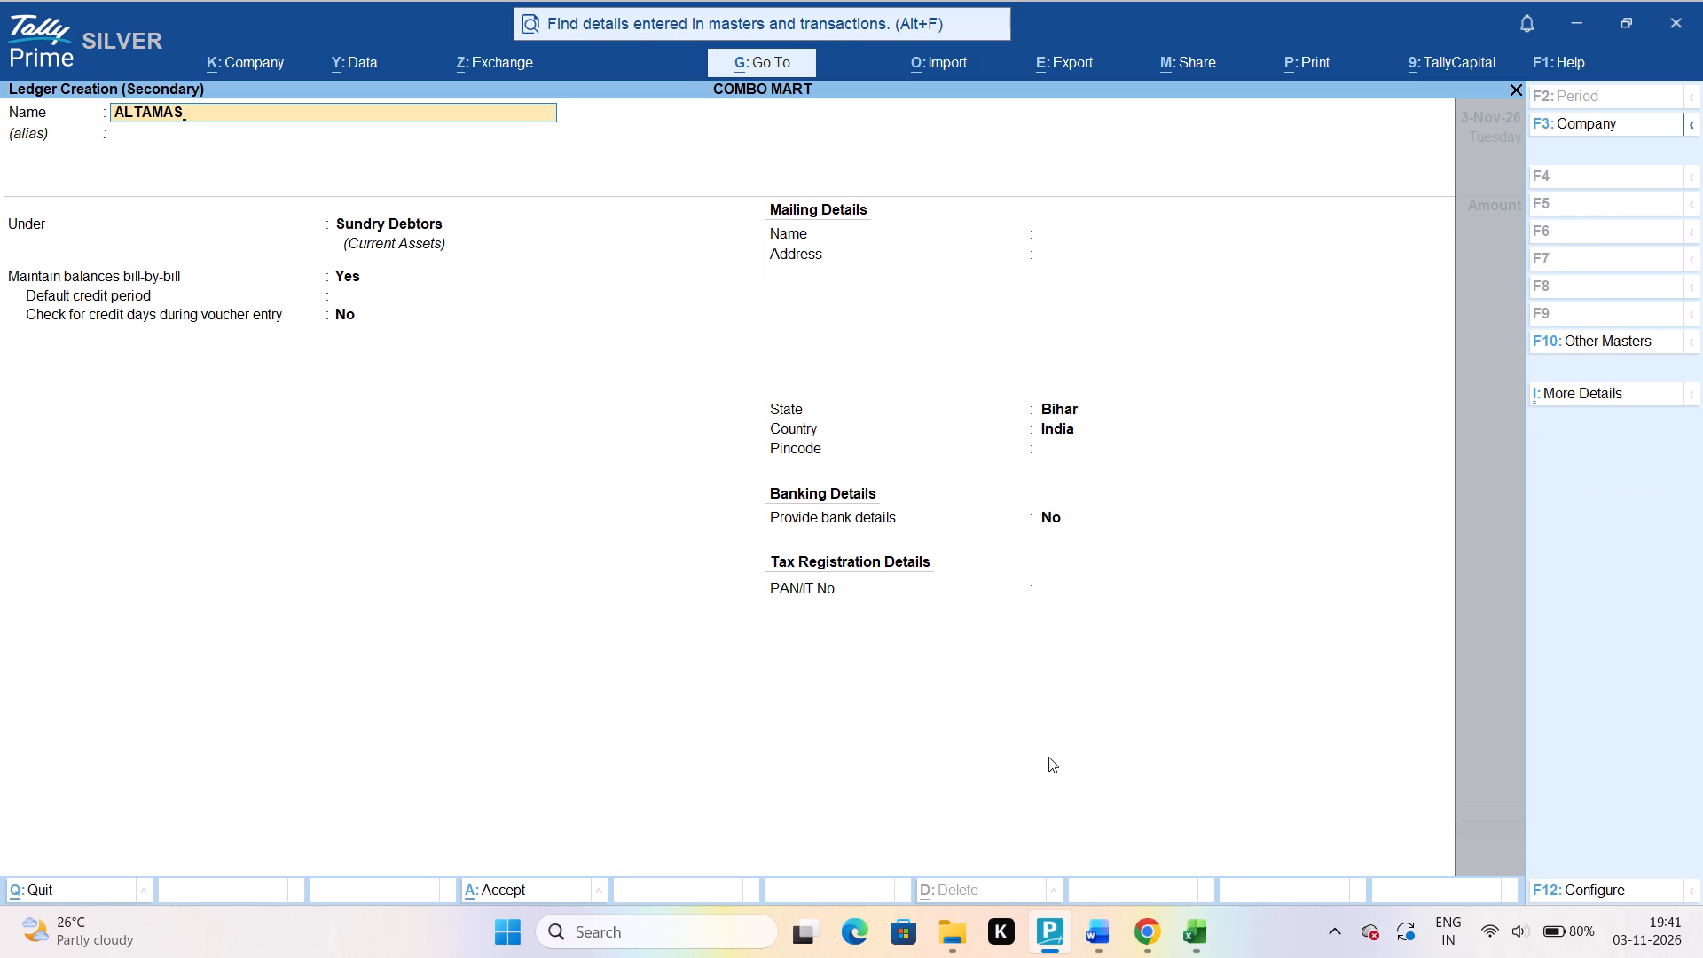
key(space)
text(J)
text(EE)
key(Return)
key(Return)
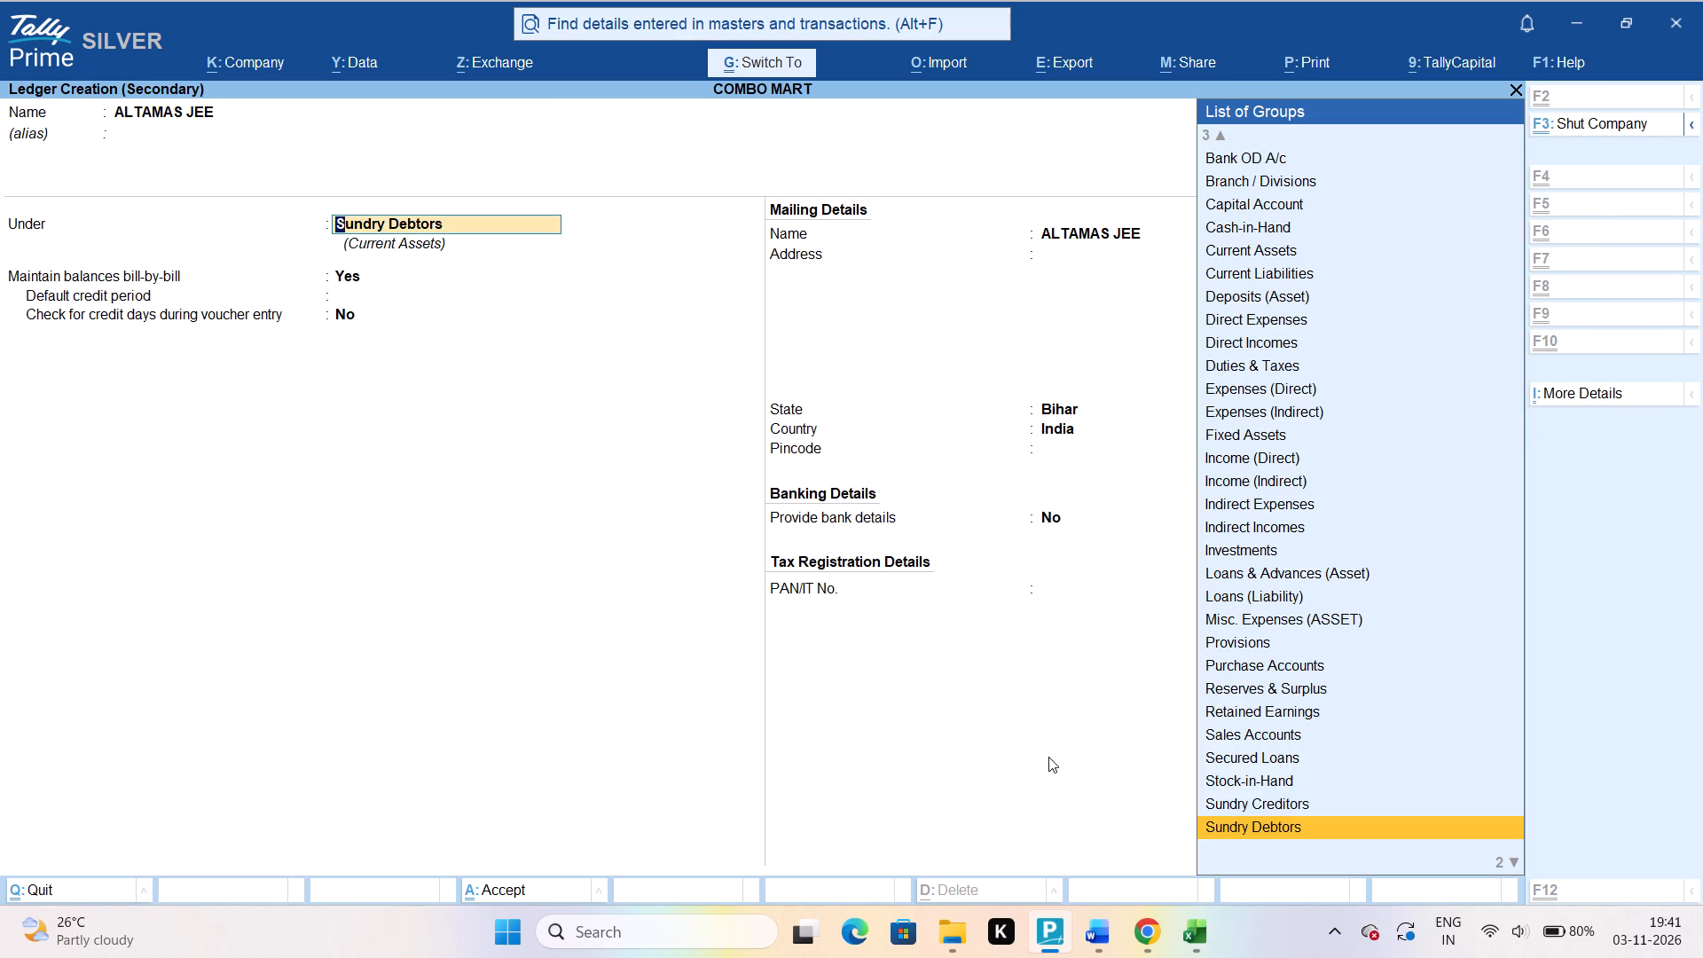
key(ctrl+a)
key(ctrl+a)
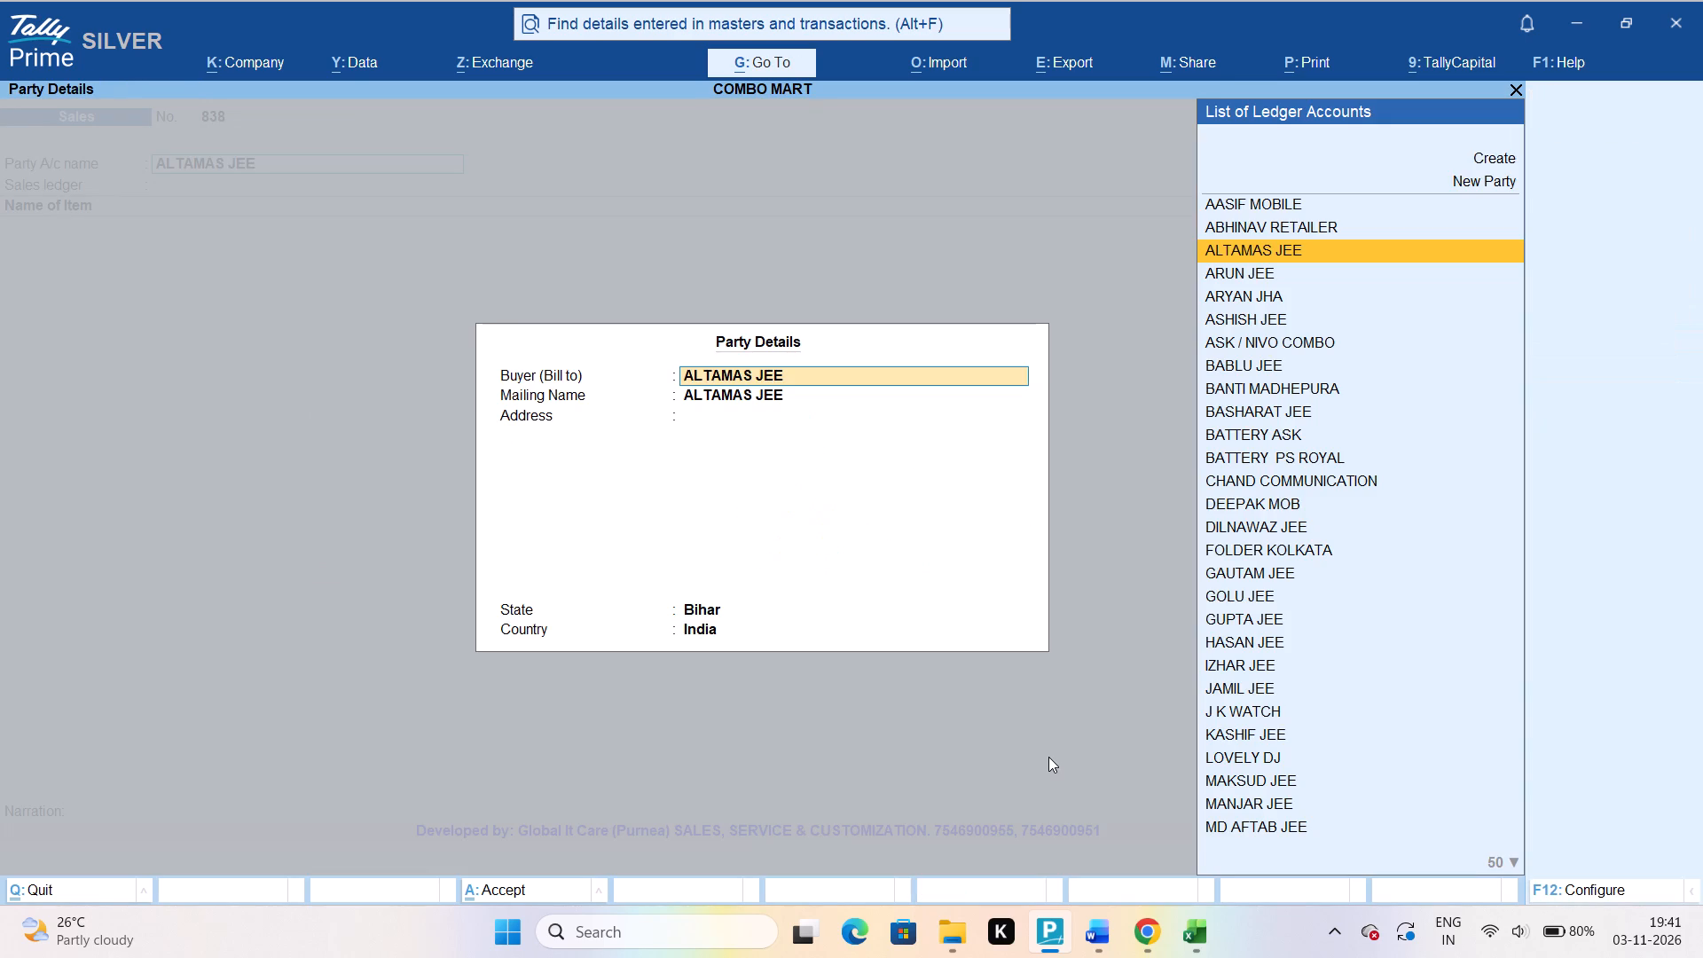
Accept the customer's party details and choose SALE as the voucher's sales ledger.
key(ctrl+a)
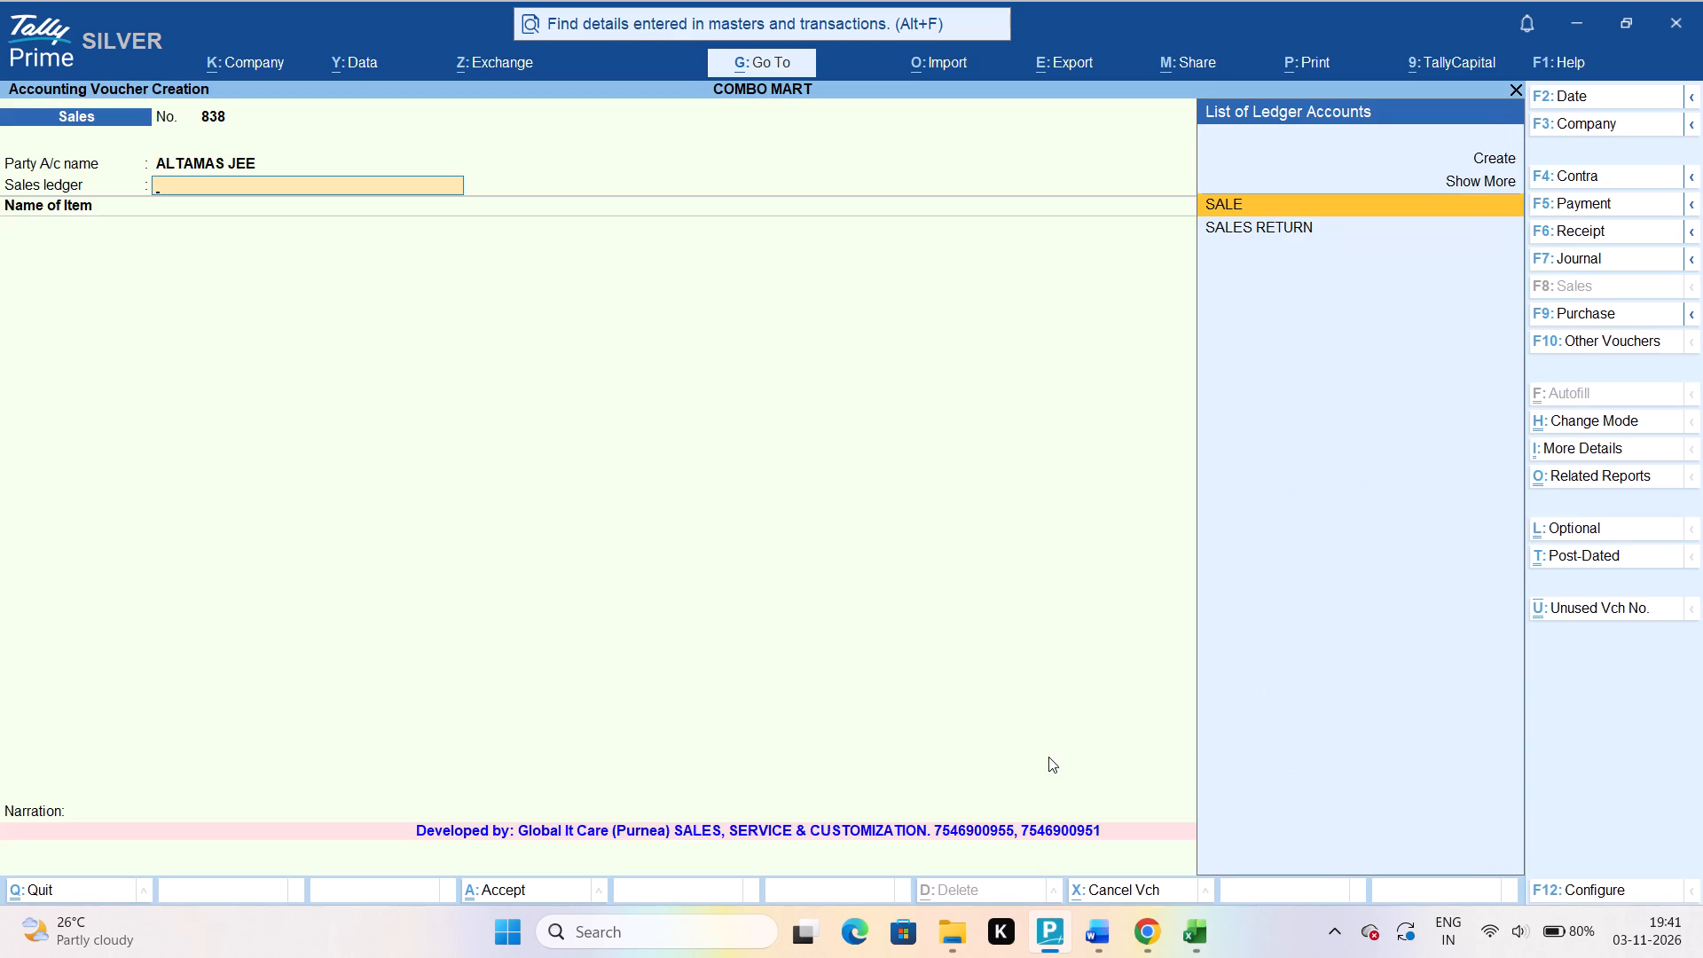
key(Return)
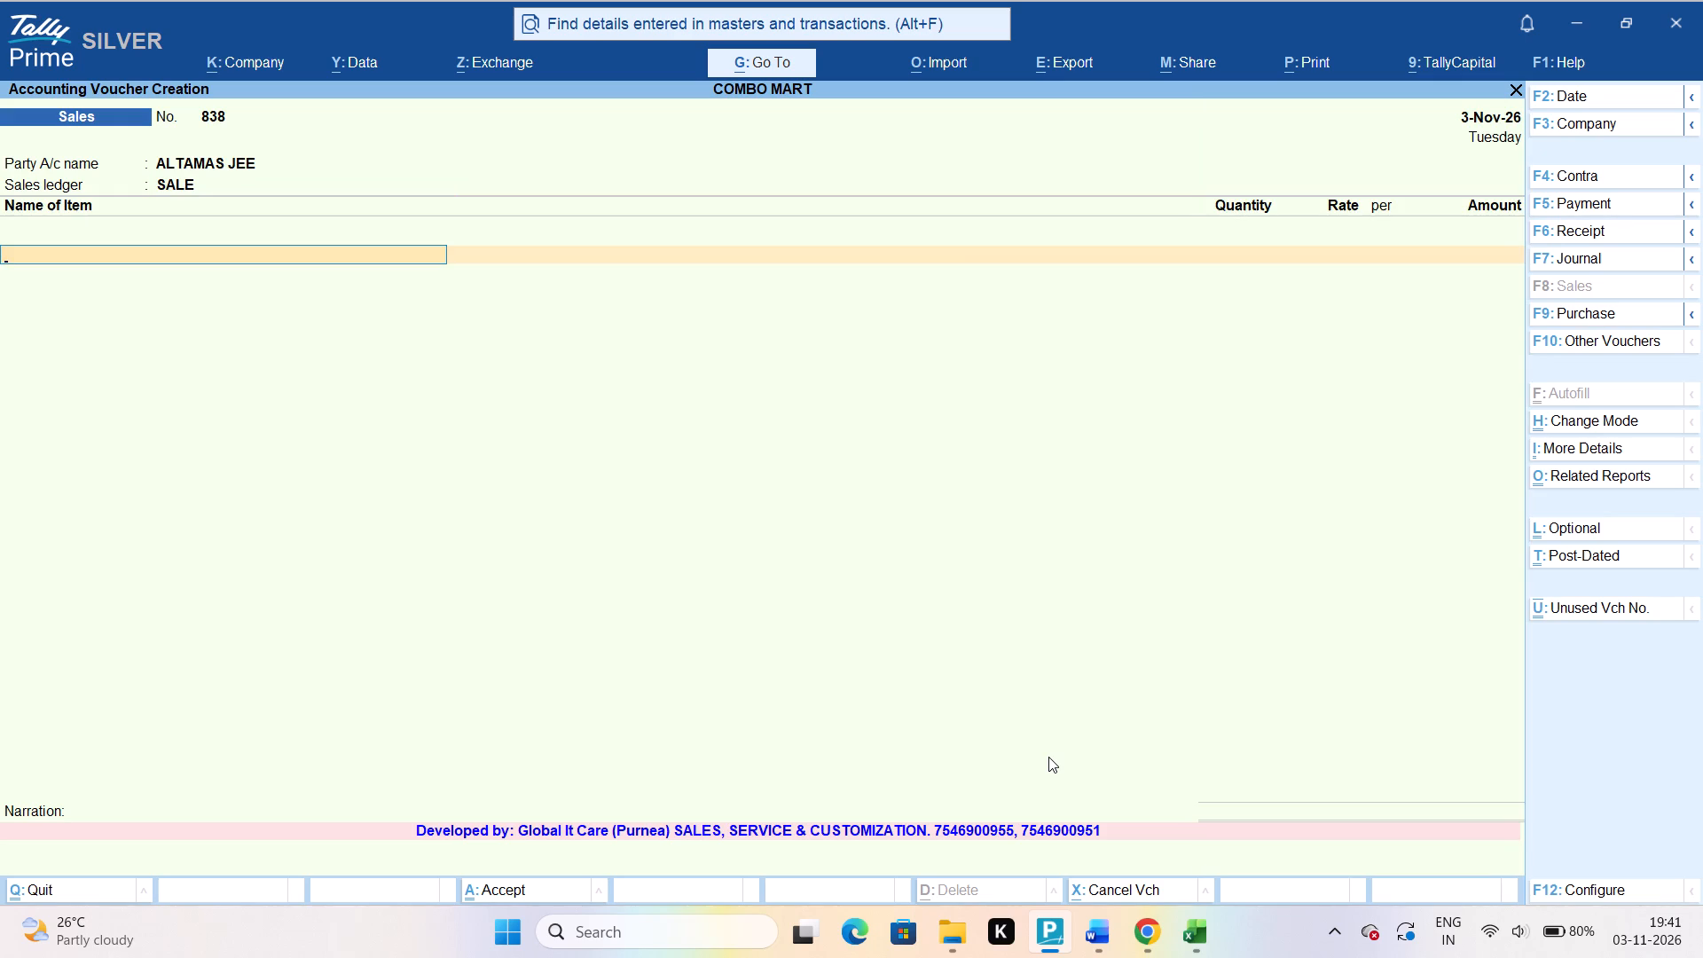
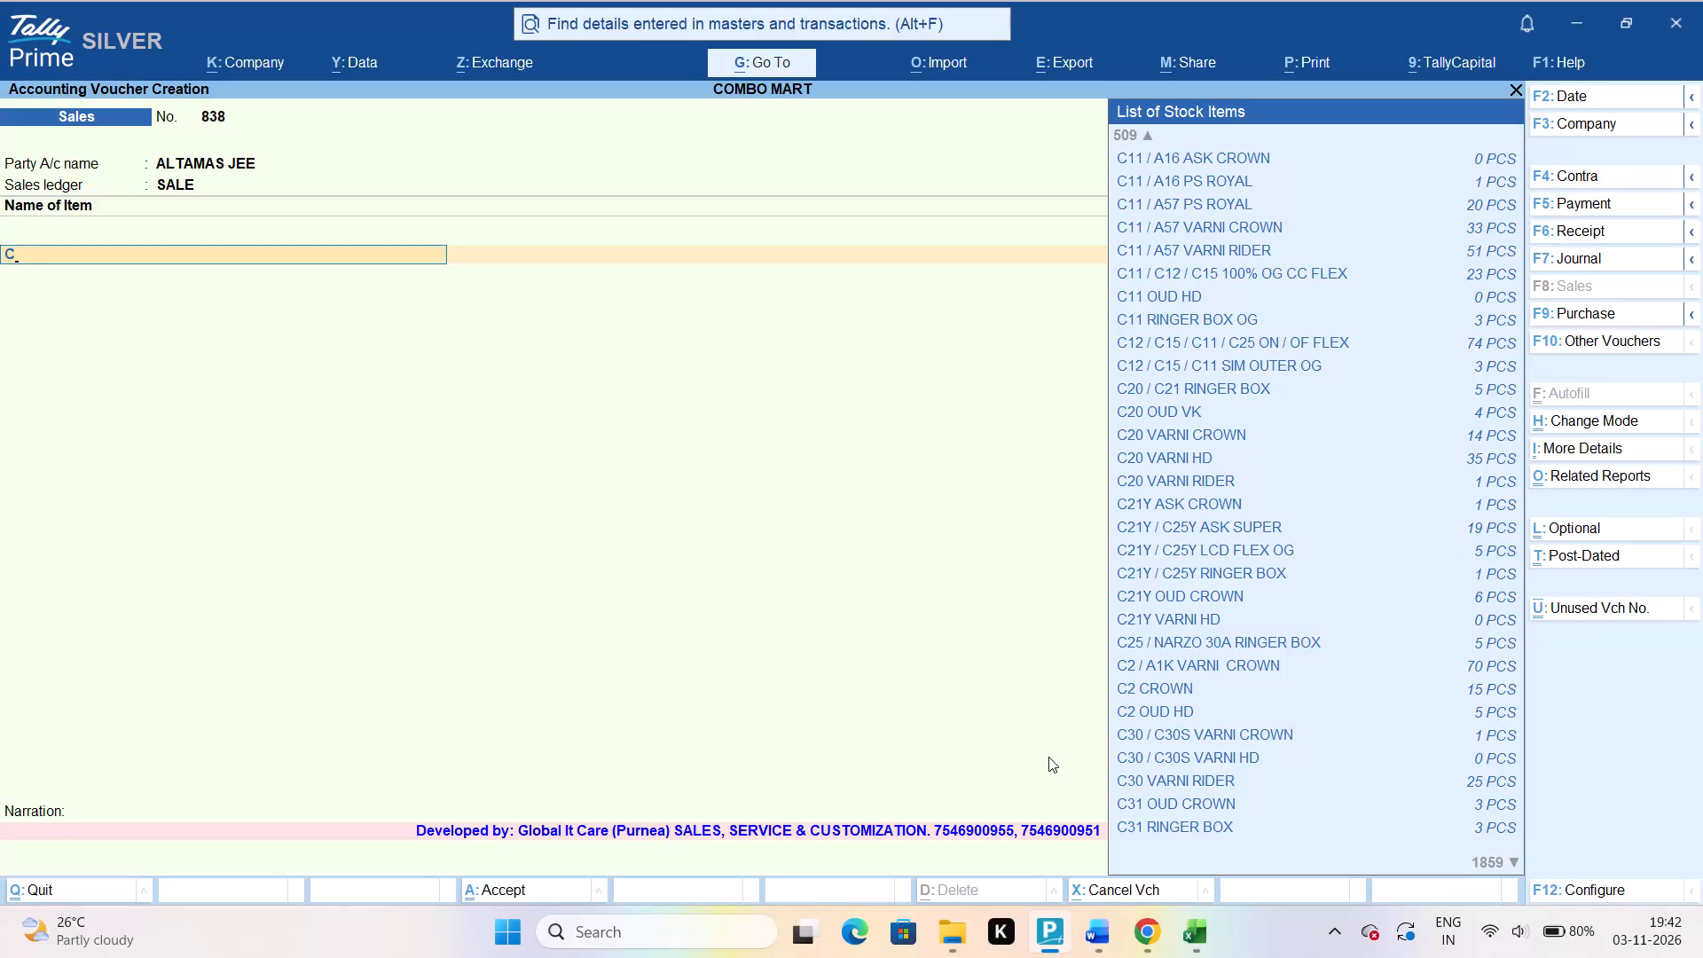
Search the stock items for CJ1 on the first item line of sales voucher No. 838.
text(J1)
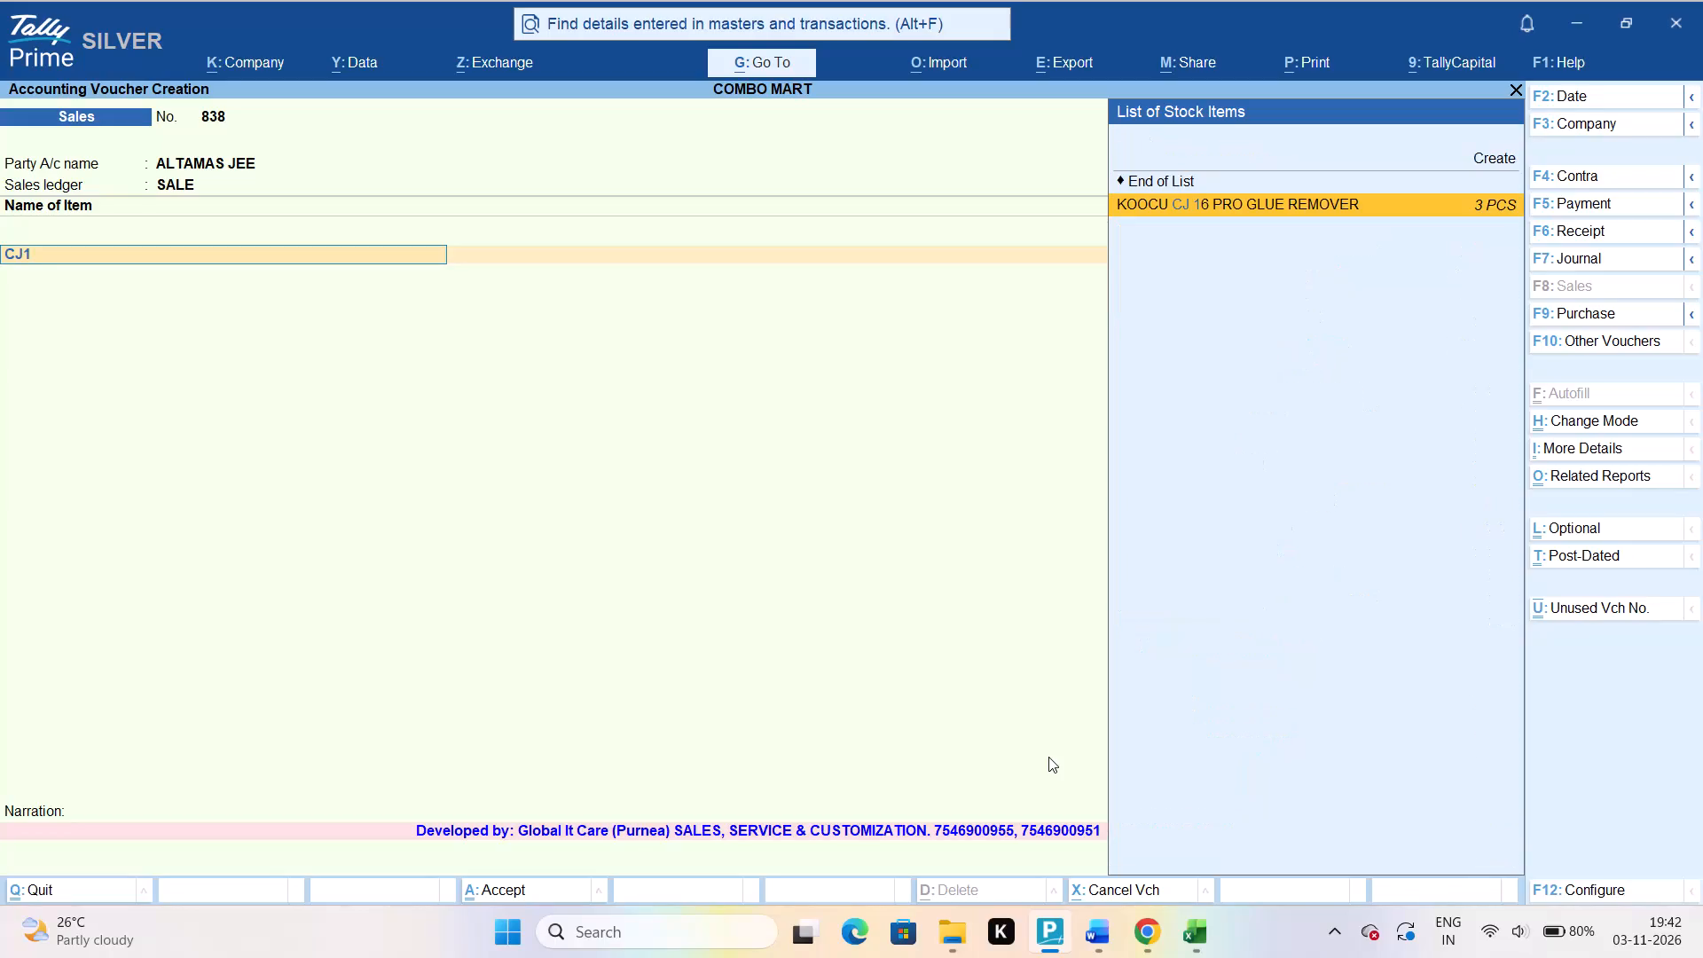
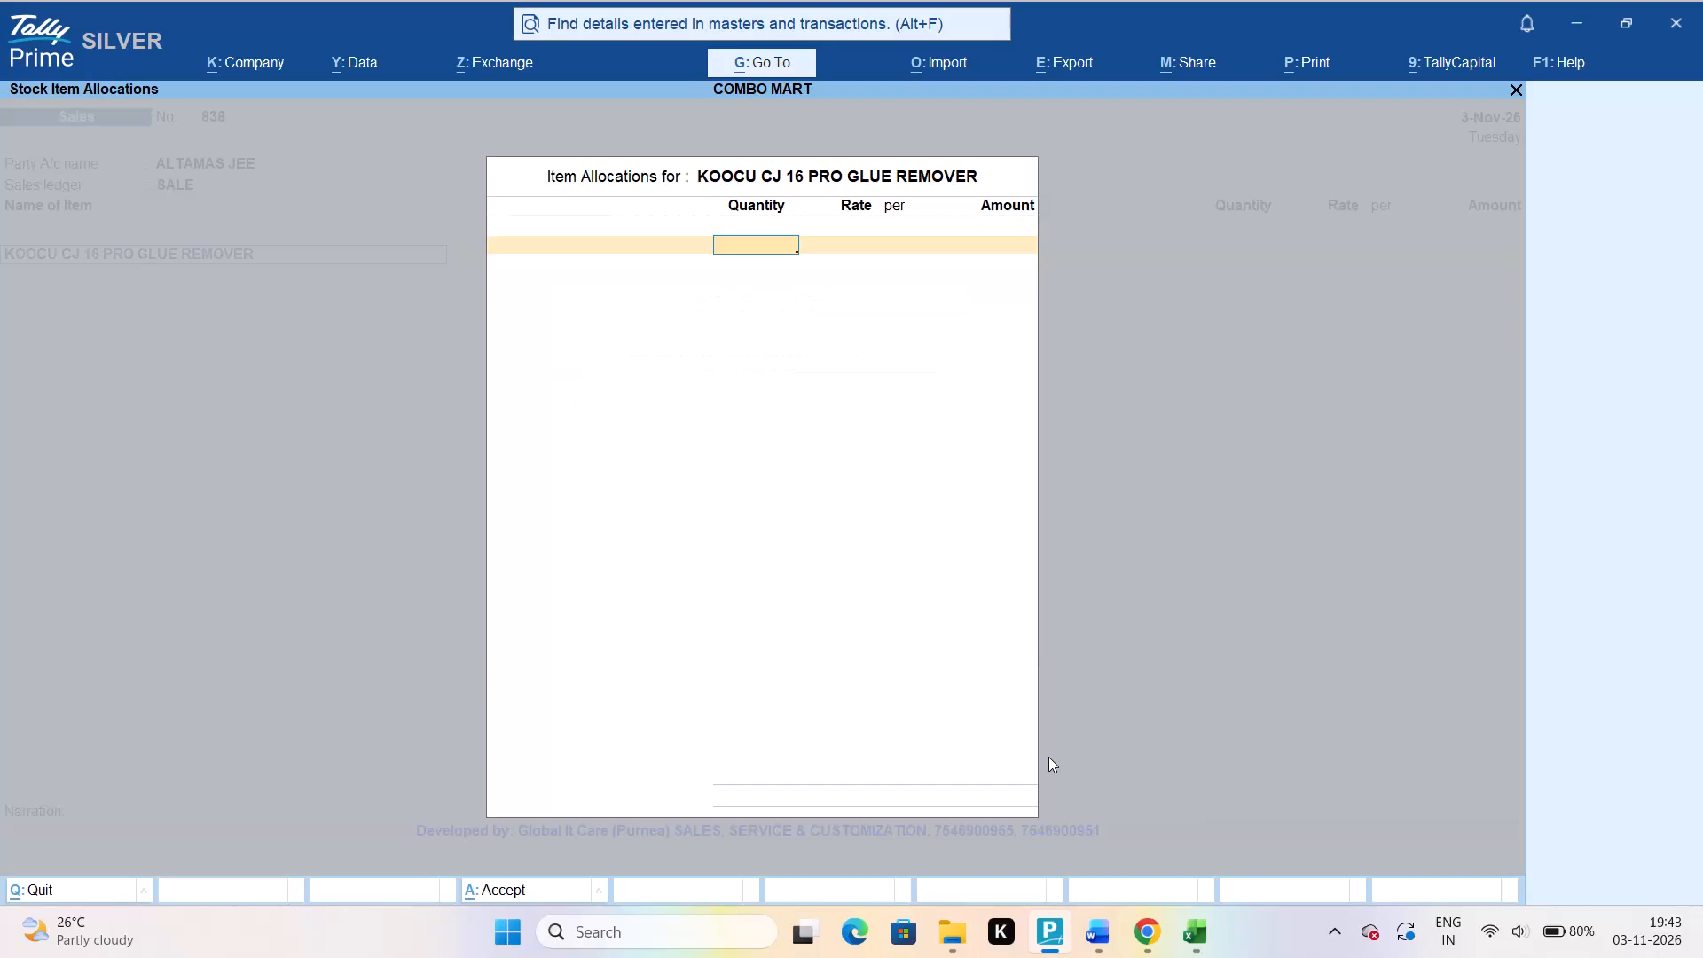
Enter 1 PCS of KOOCU CJ 16 PRO GLUE REMOVER at rate 900.00 as the first item of voucher No. 838.
key(1)
key(Return)
key(Return)
key(Return)
key(Return)
key(Return)
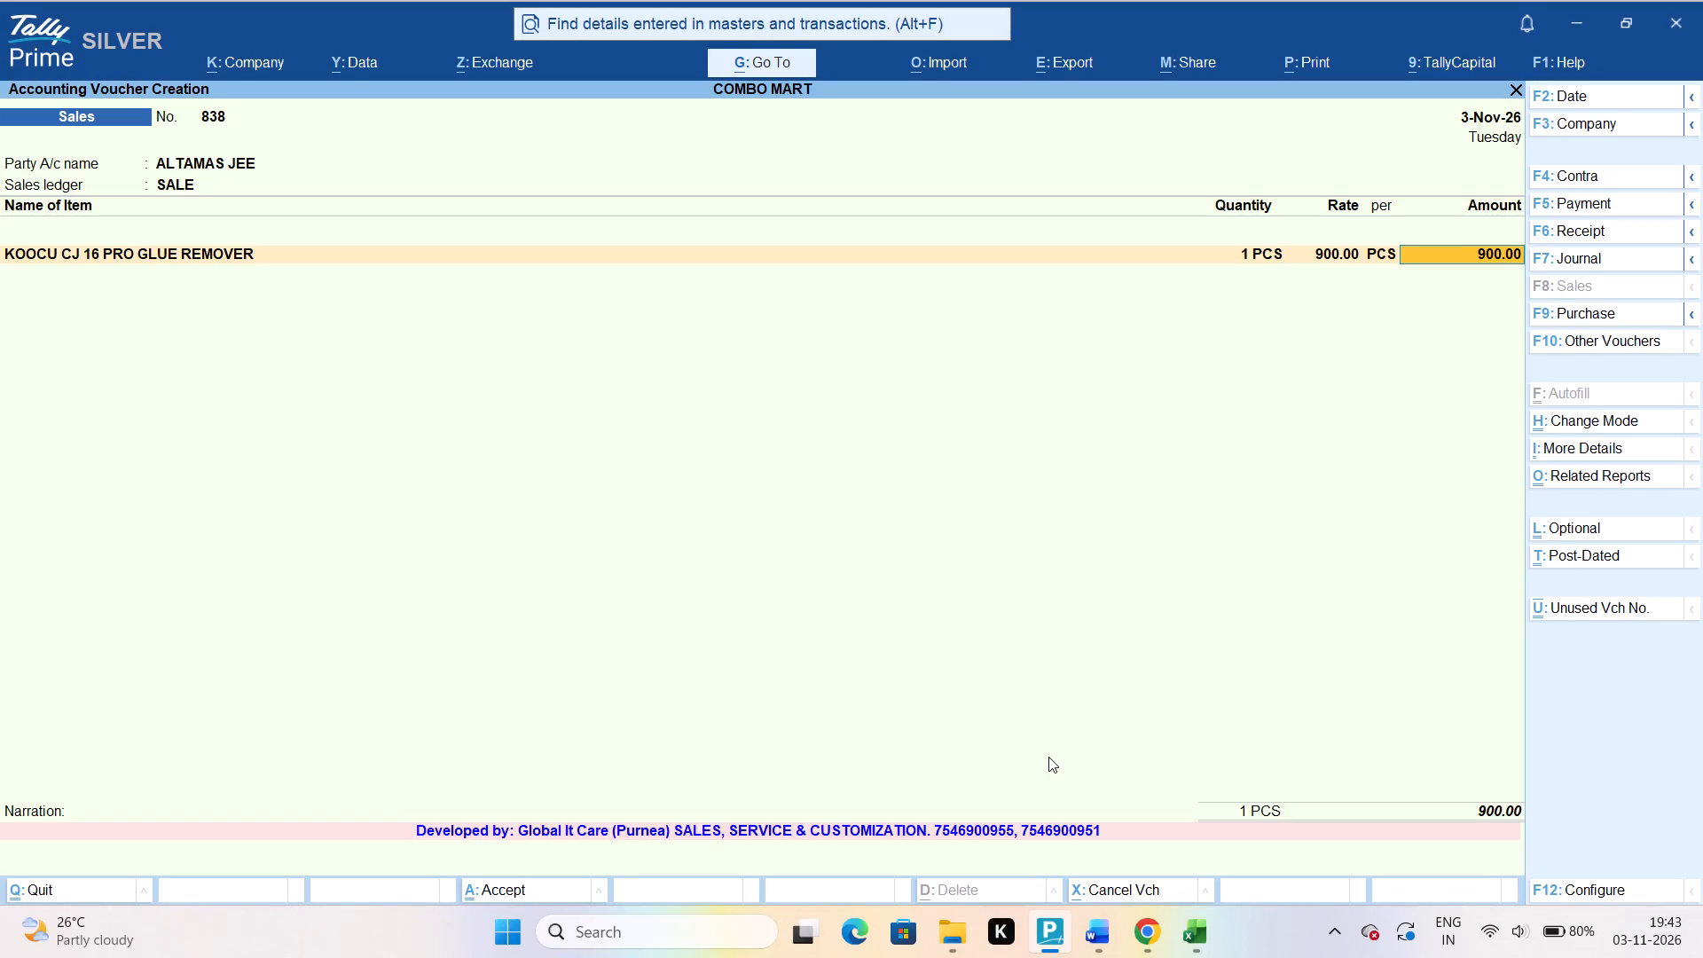
key(Return)
key(Return)
key(BackSpace)
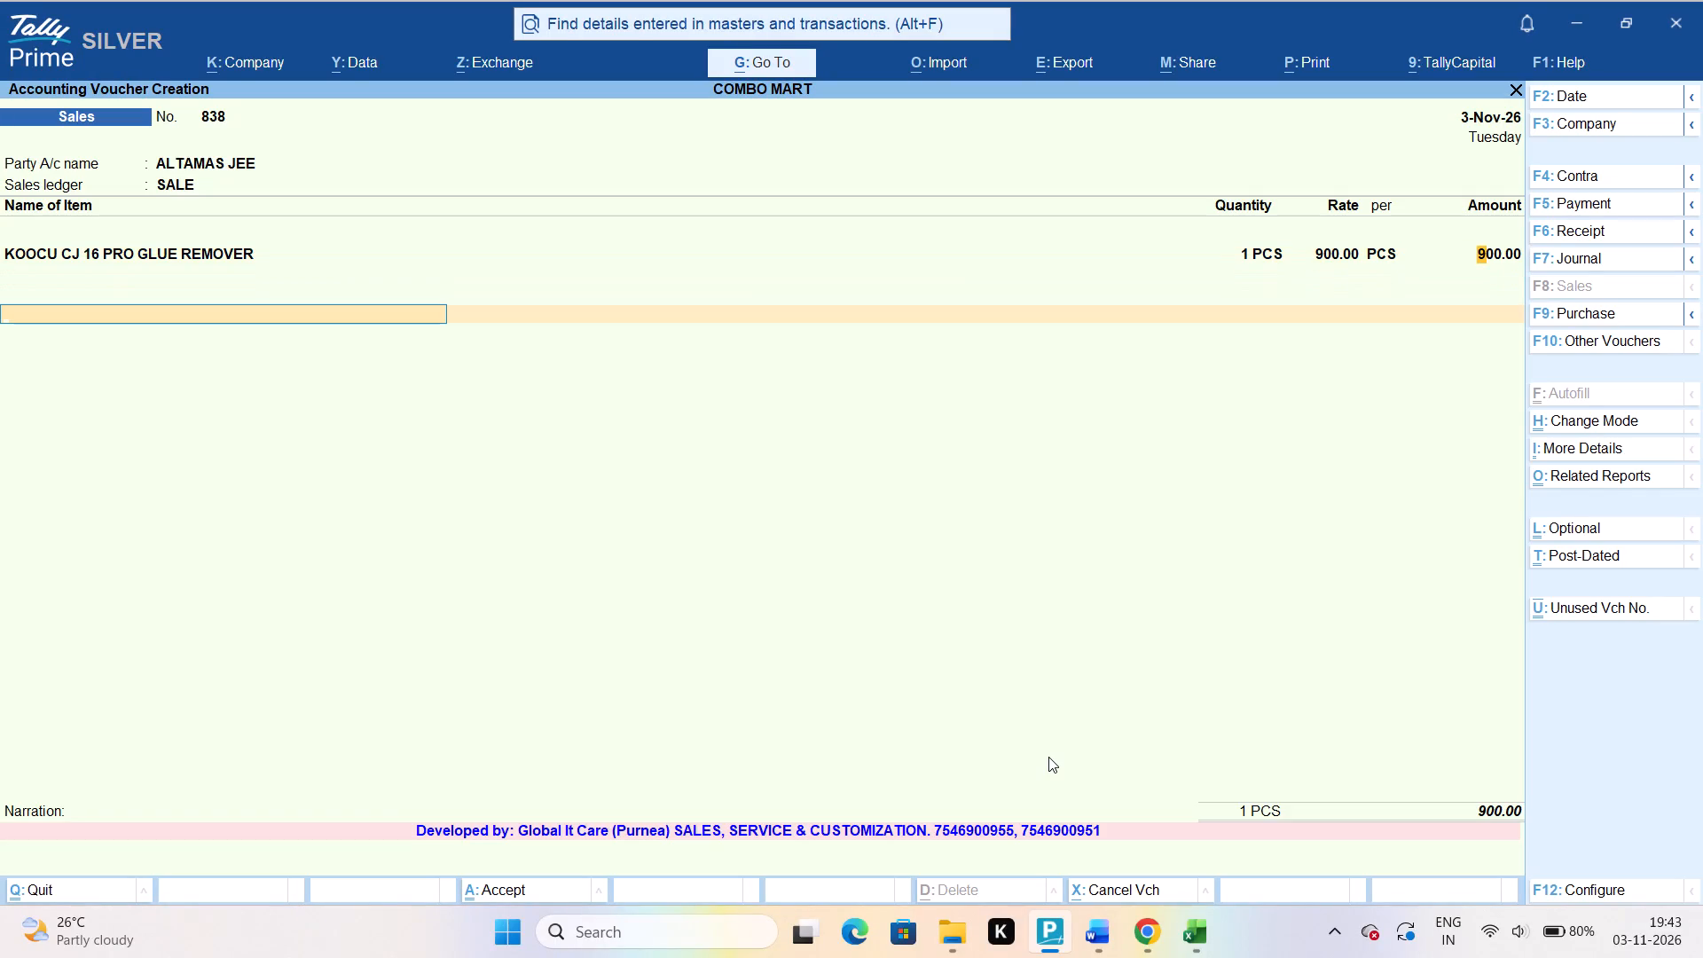
key(Return)
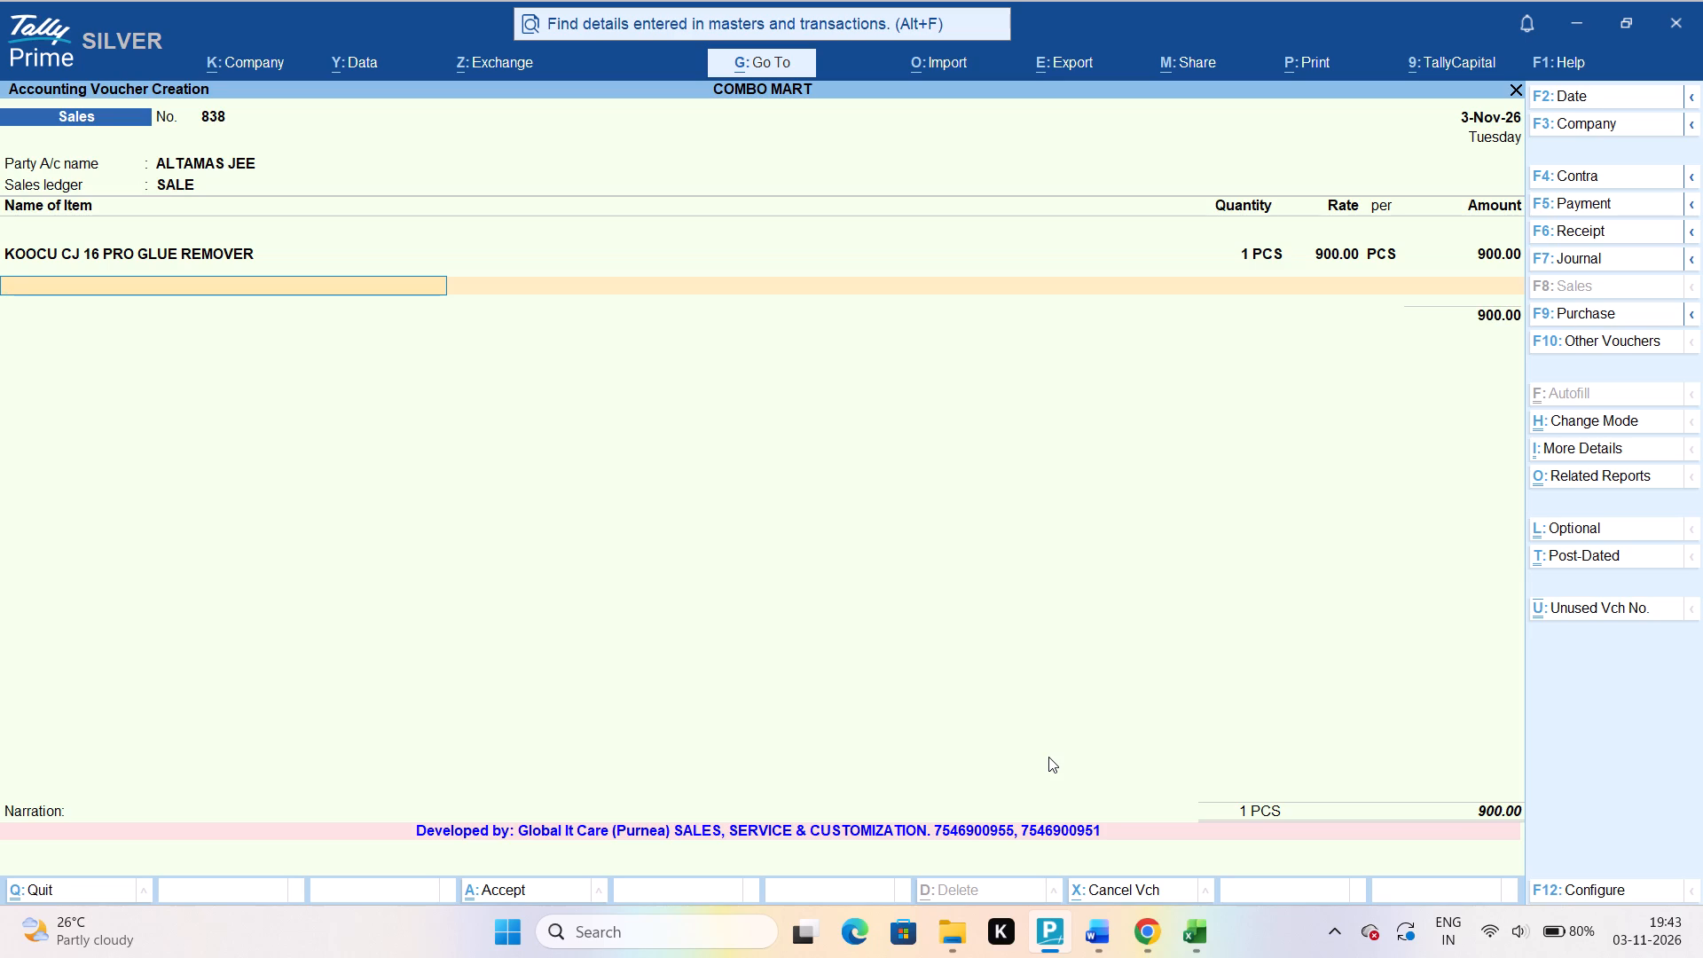
Add V10 KATEX BOOSTER as the second item, with quantity 1 PCS at rate 730.00.
text(V10)
key(space)
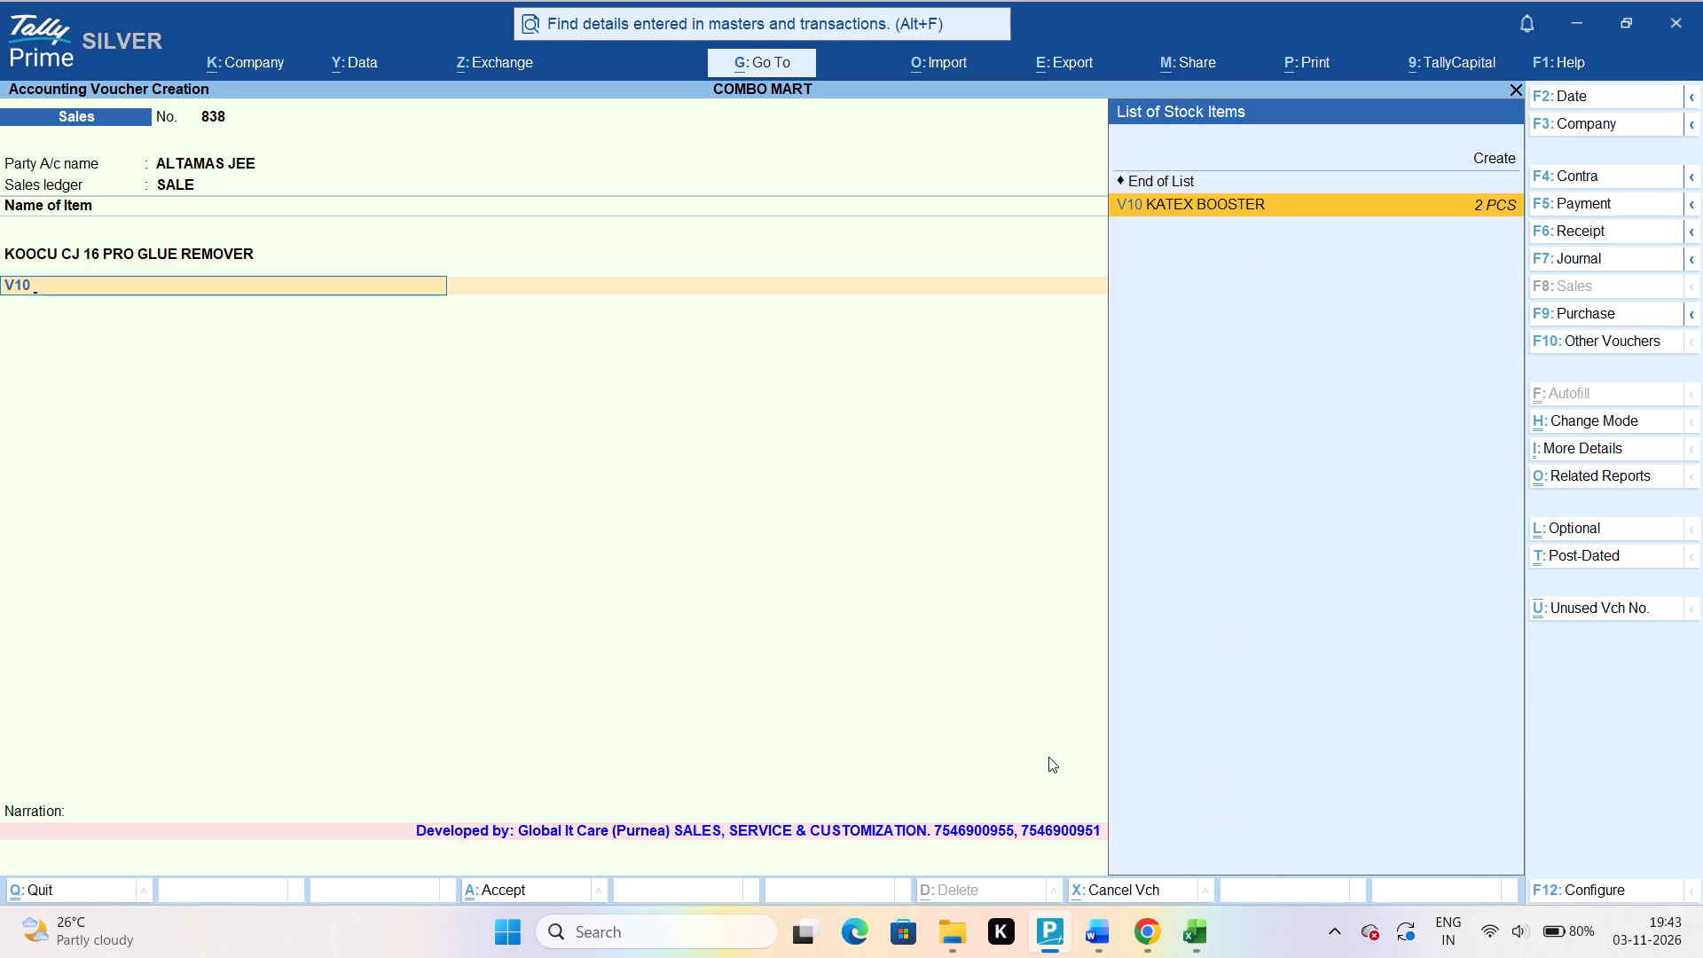
key(v)
key(Return)
key(Return)
key(Return)
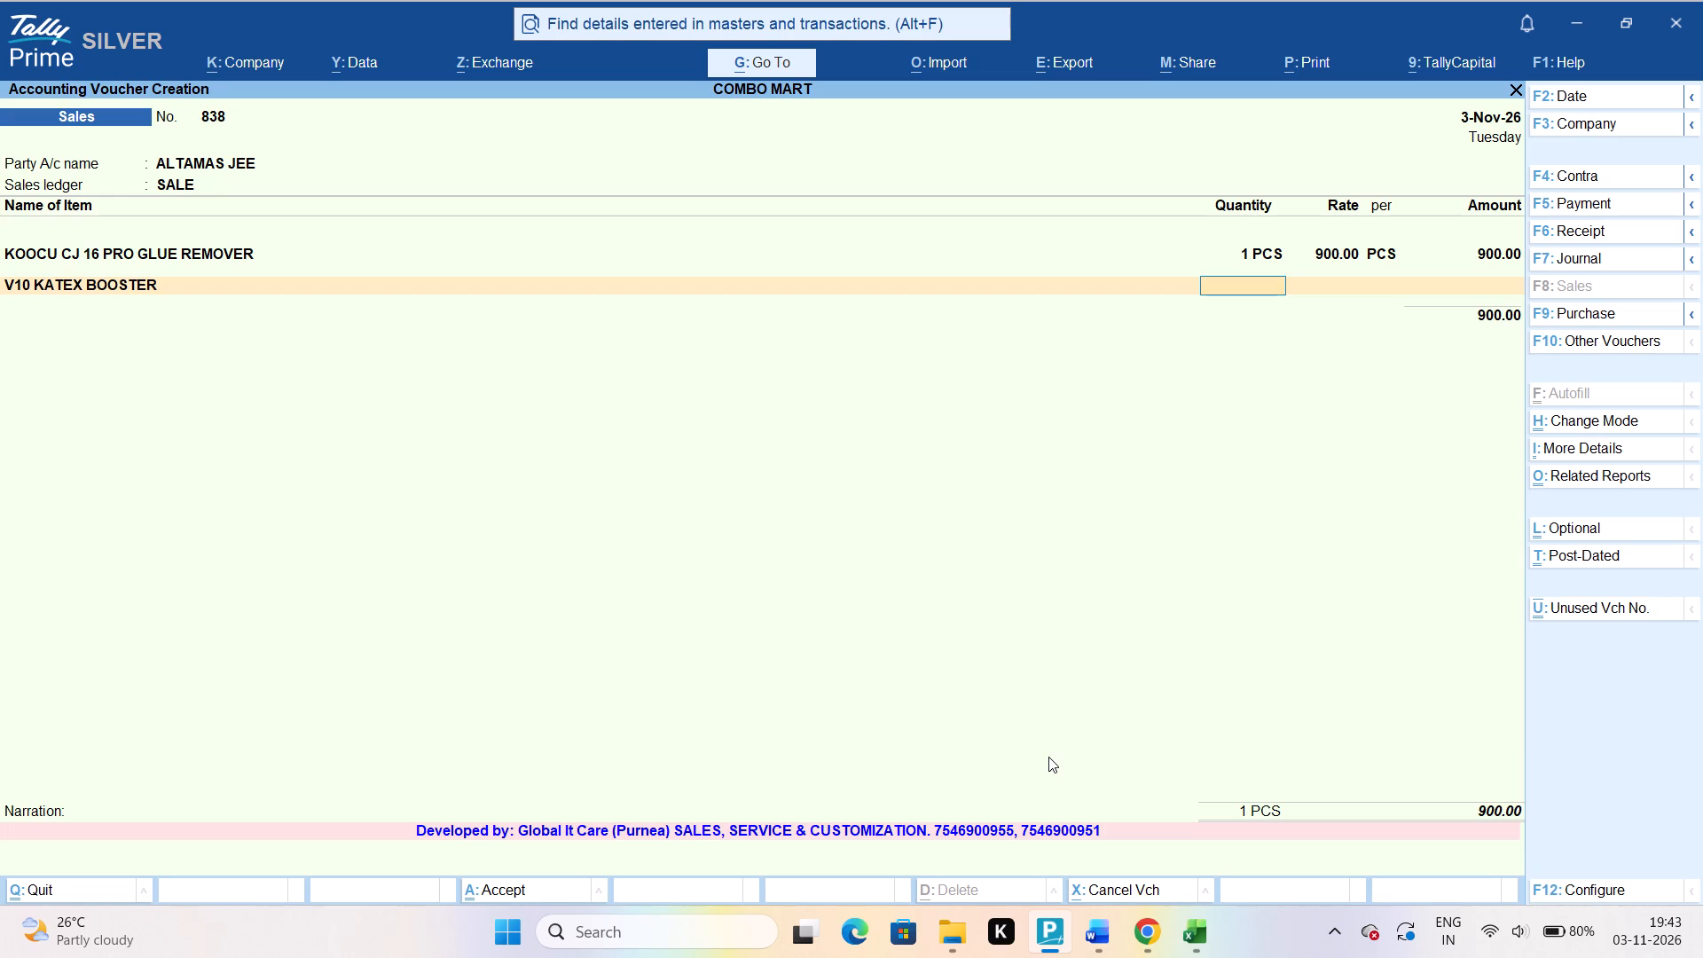
key(1)
key(Return)
key(Return)
key(Return)
key(Return)
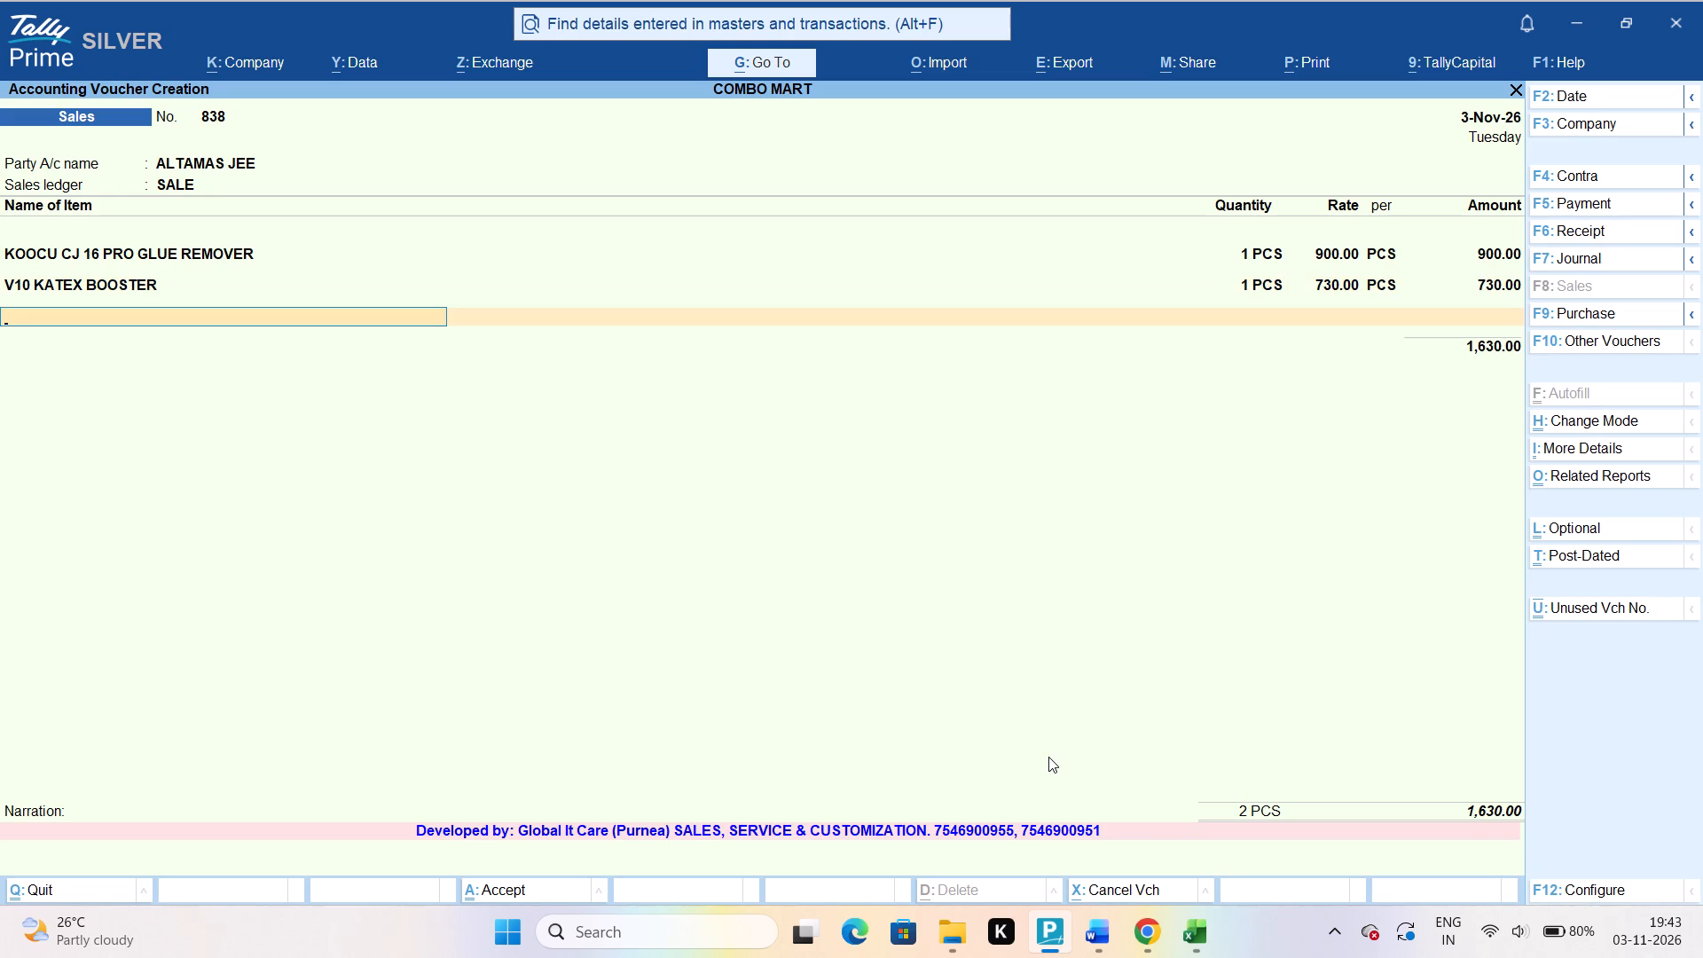
Add KOOKU WHITE CLOTH as the third item, with quantity 1 PCS at rate 45.00.
key(c)
key(BackSpace)
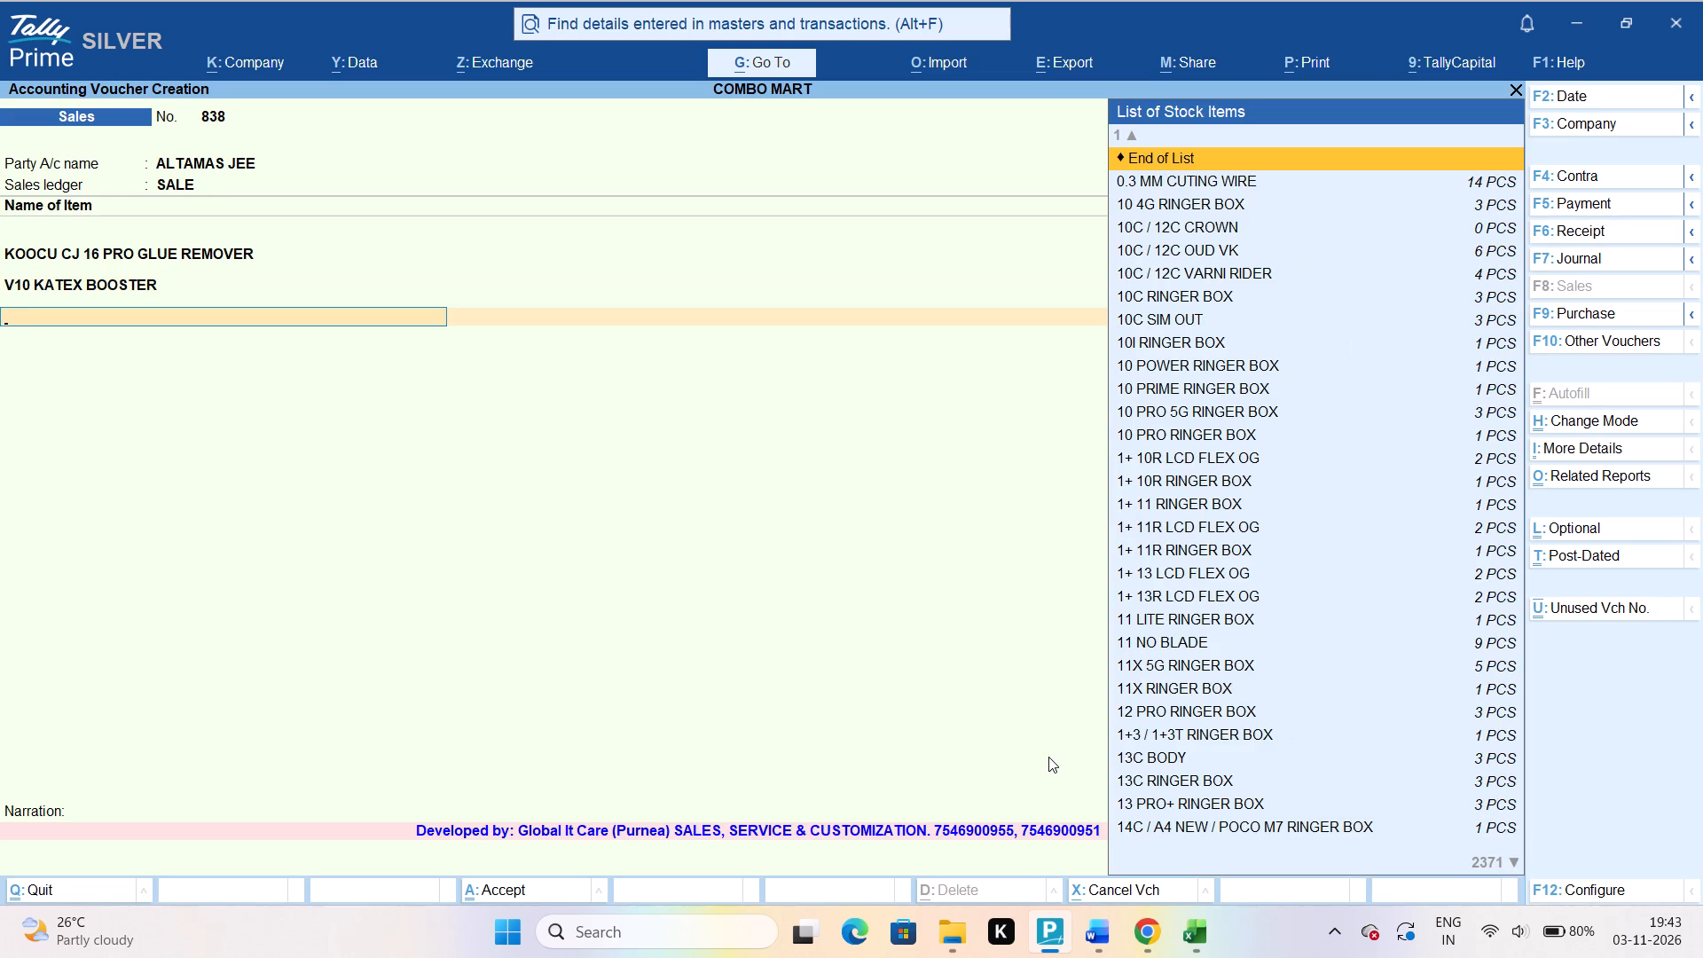
text(WHITE)
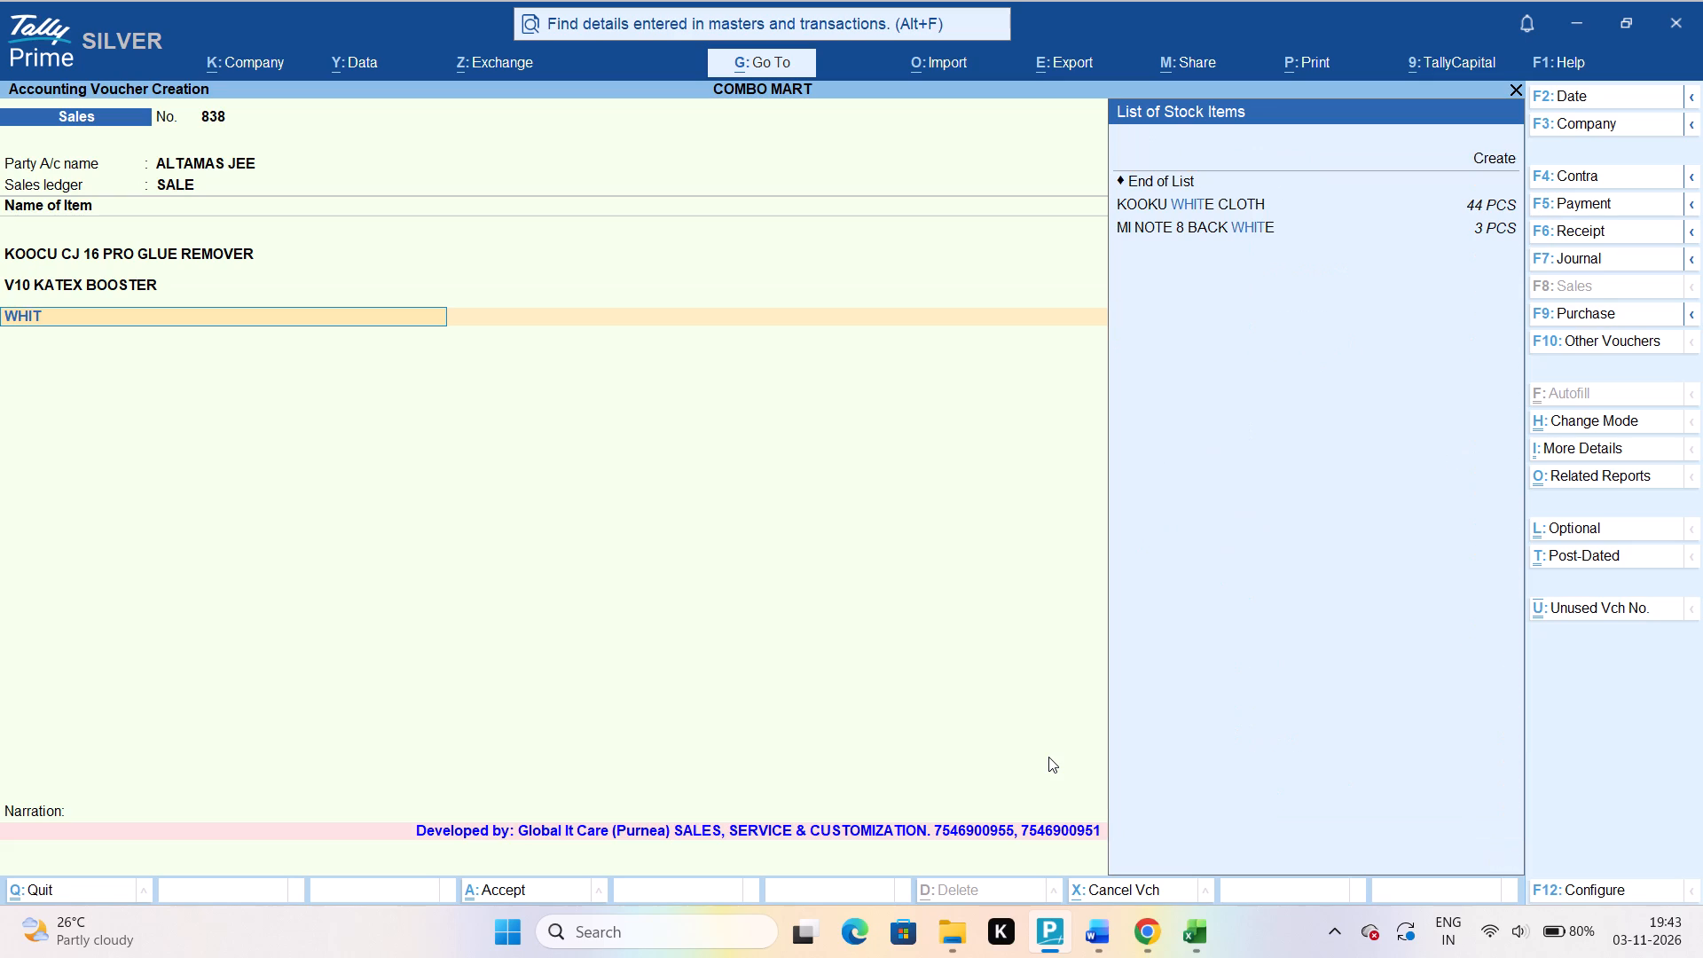
key(Down)
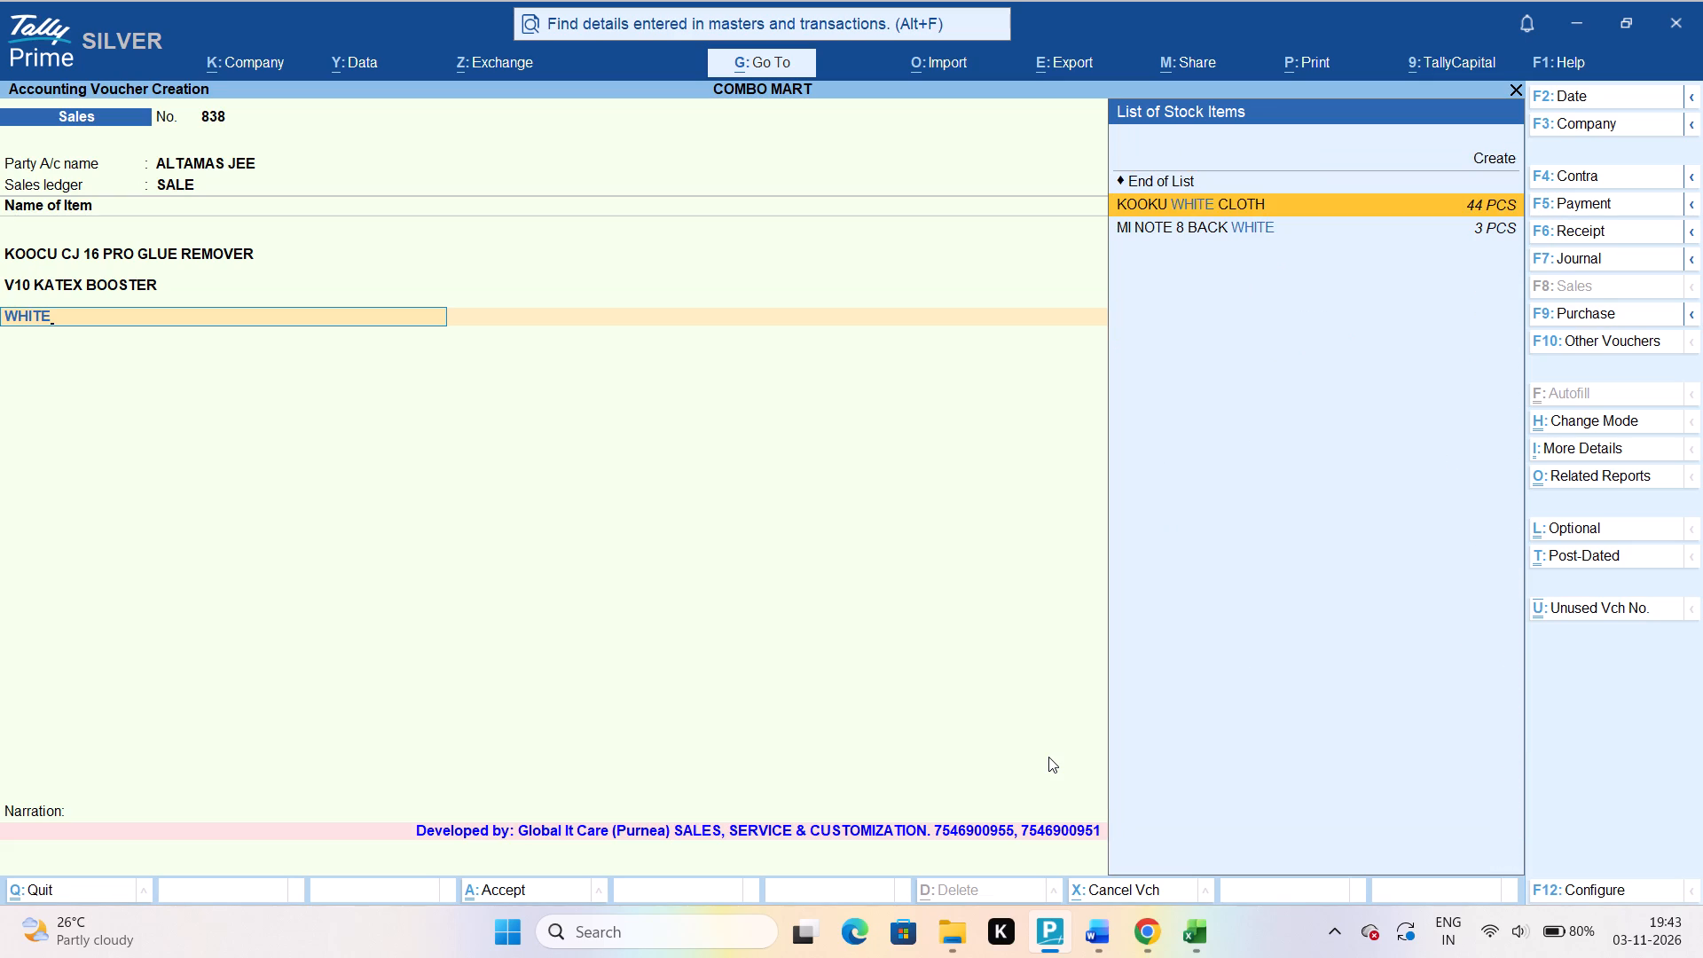
key(Return)
key(Return)
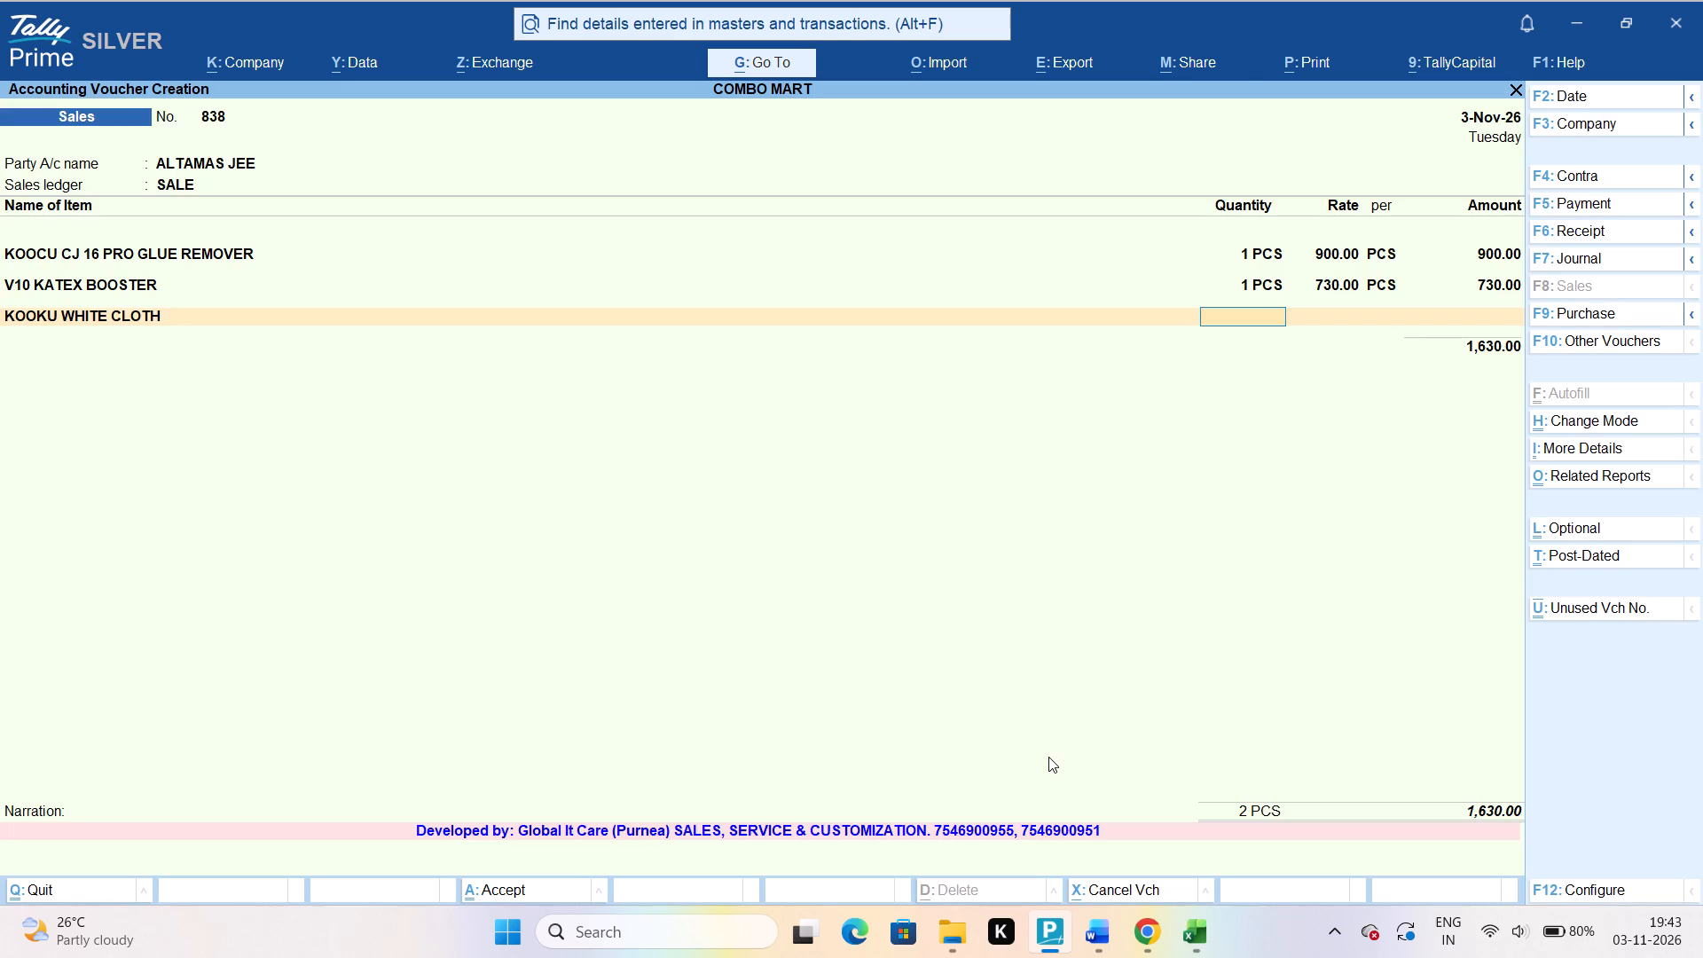
key(1)
key(Return)
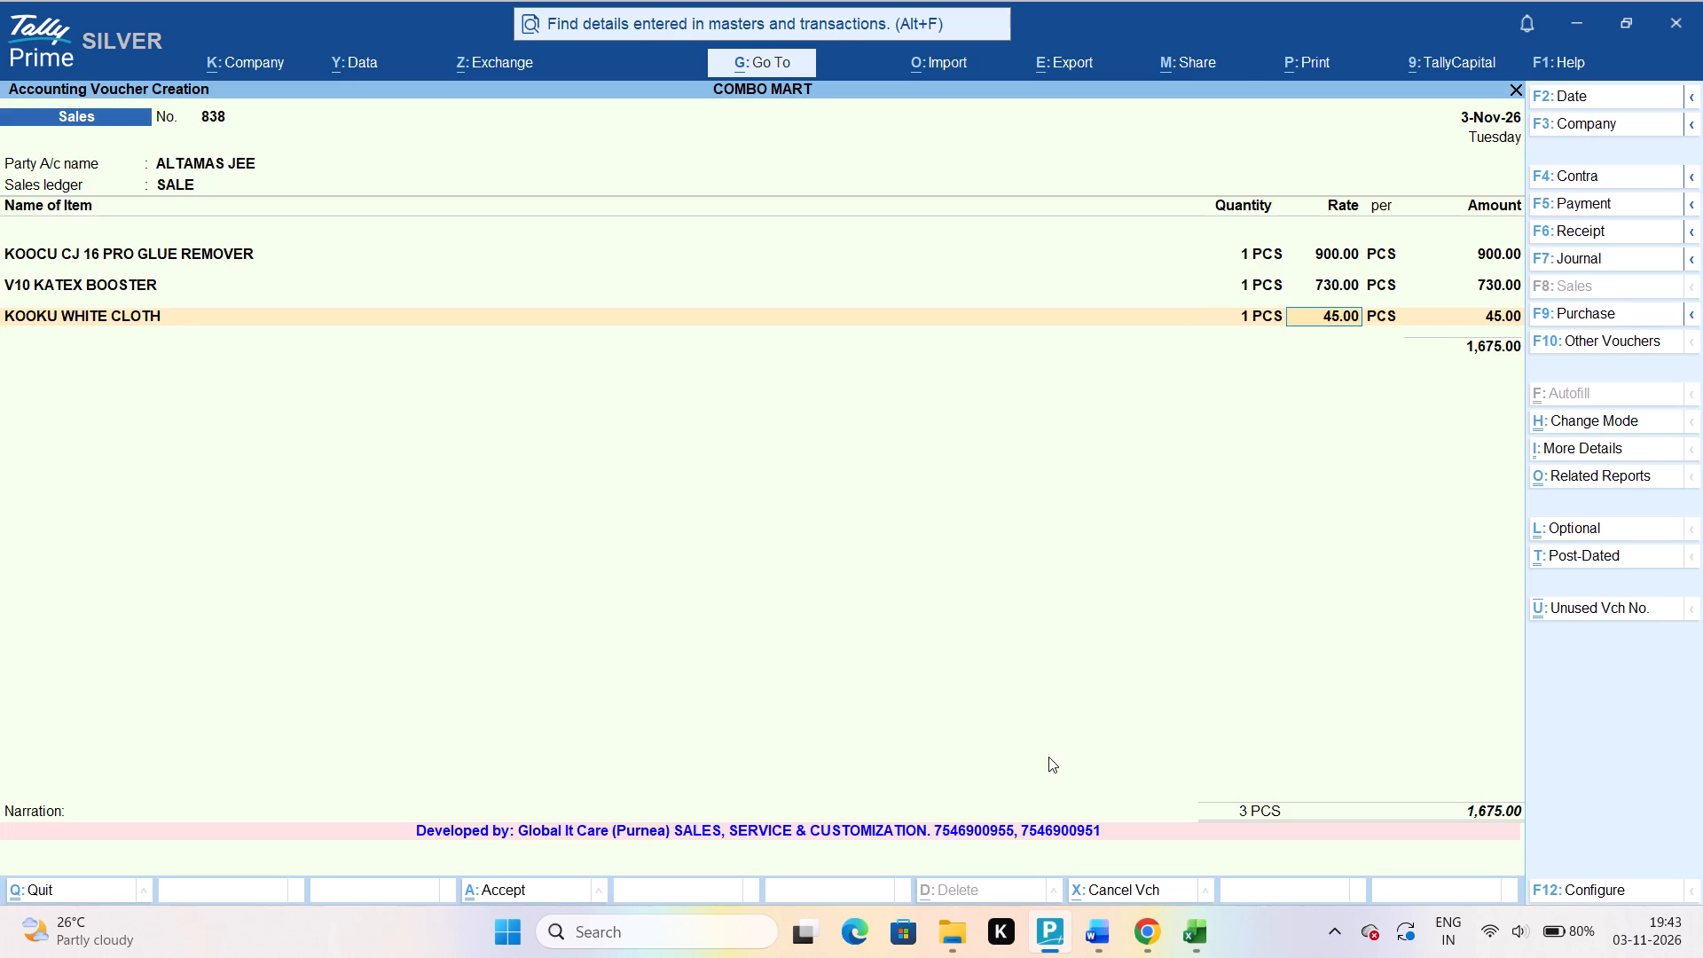
key(Return)
key(Return)
key(Return)
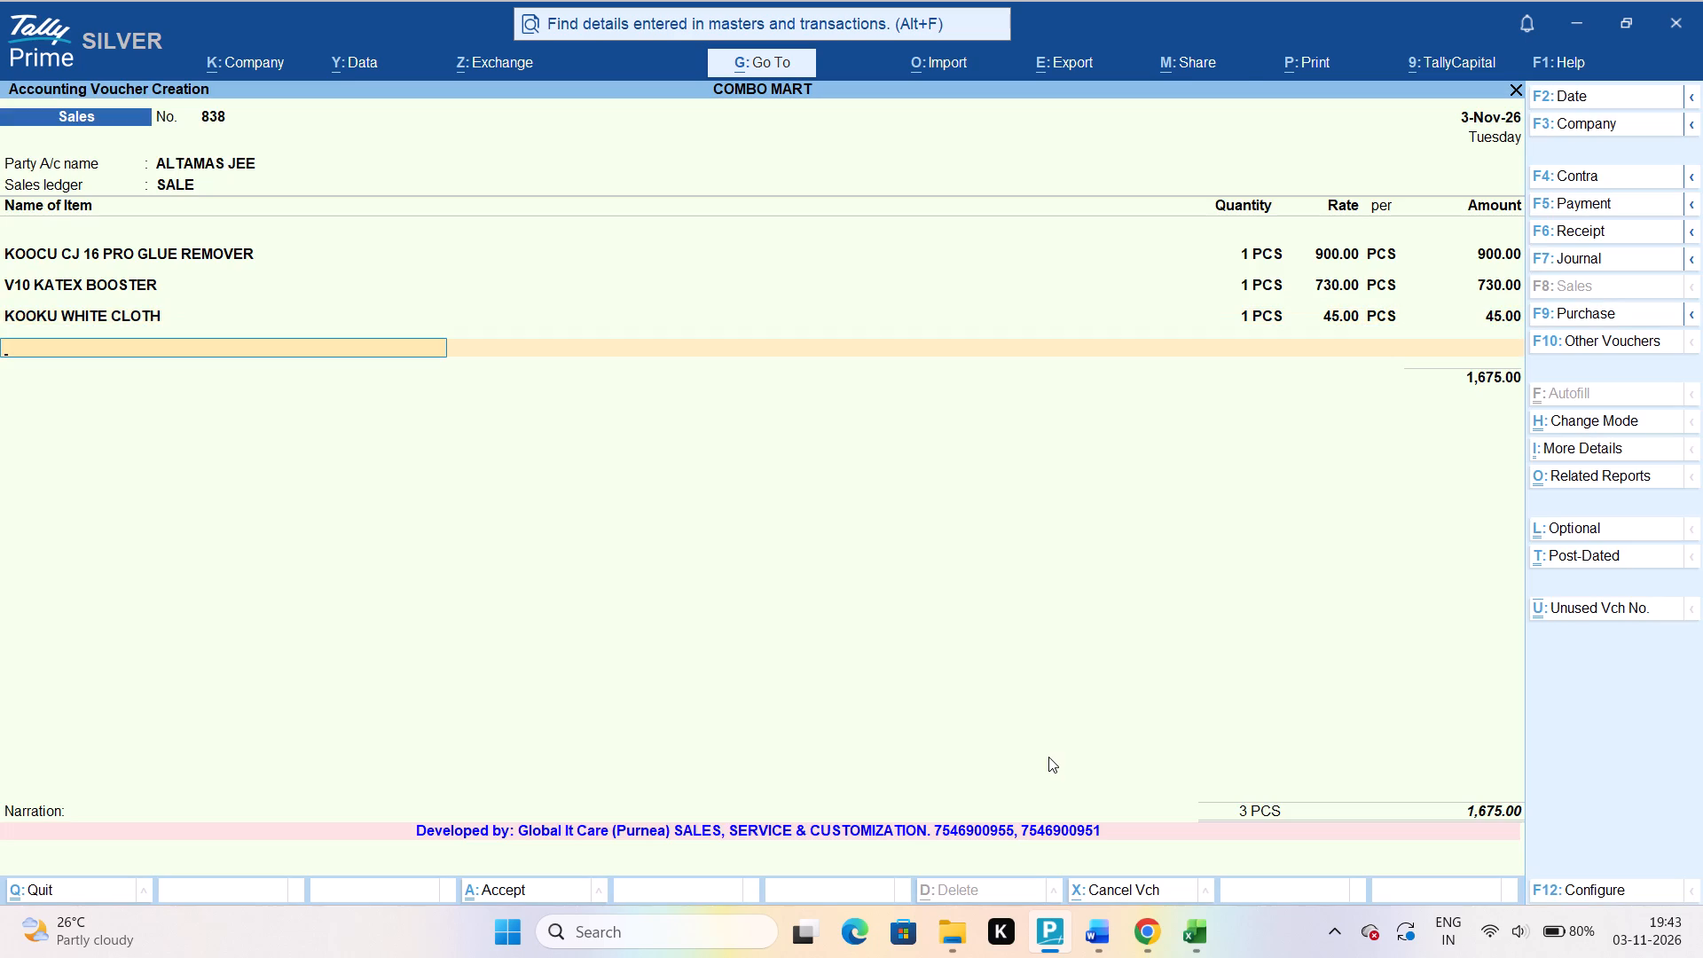
Add the plain GLUE REMOVER stock item as the fourth item, with quantity 2 PCS at rate 50.00.
text(GLUE)
key(space)
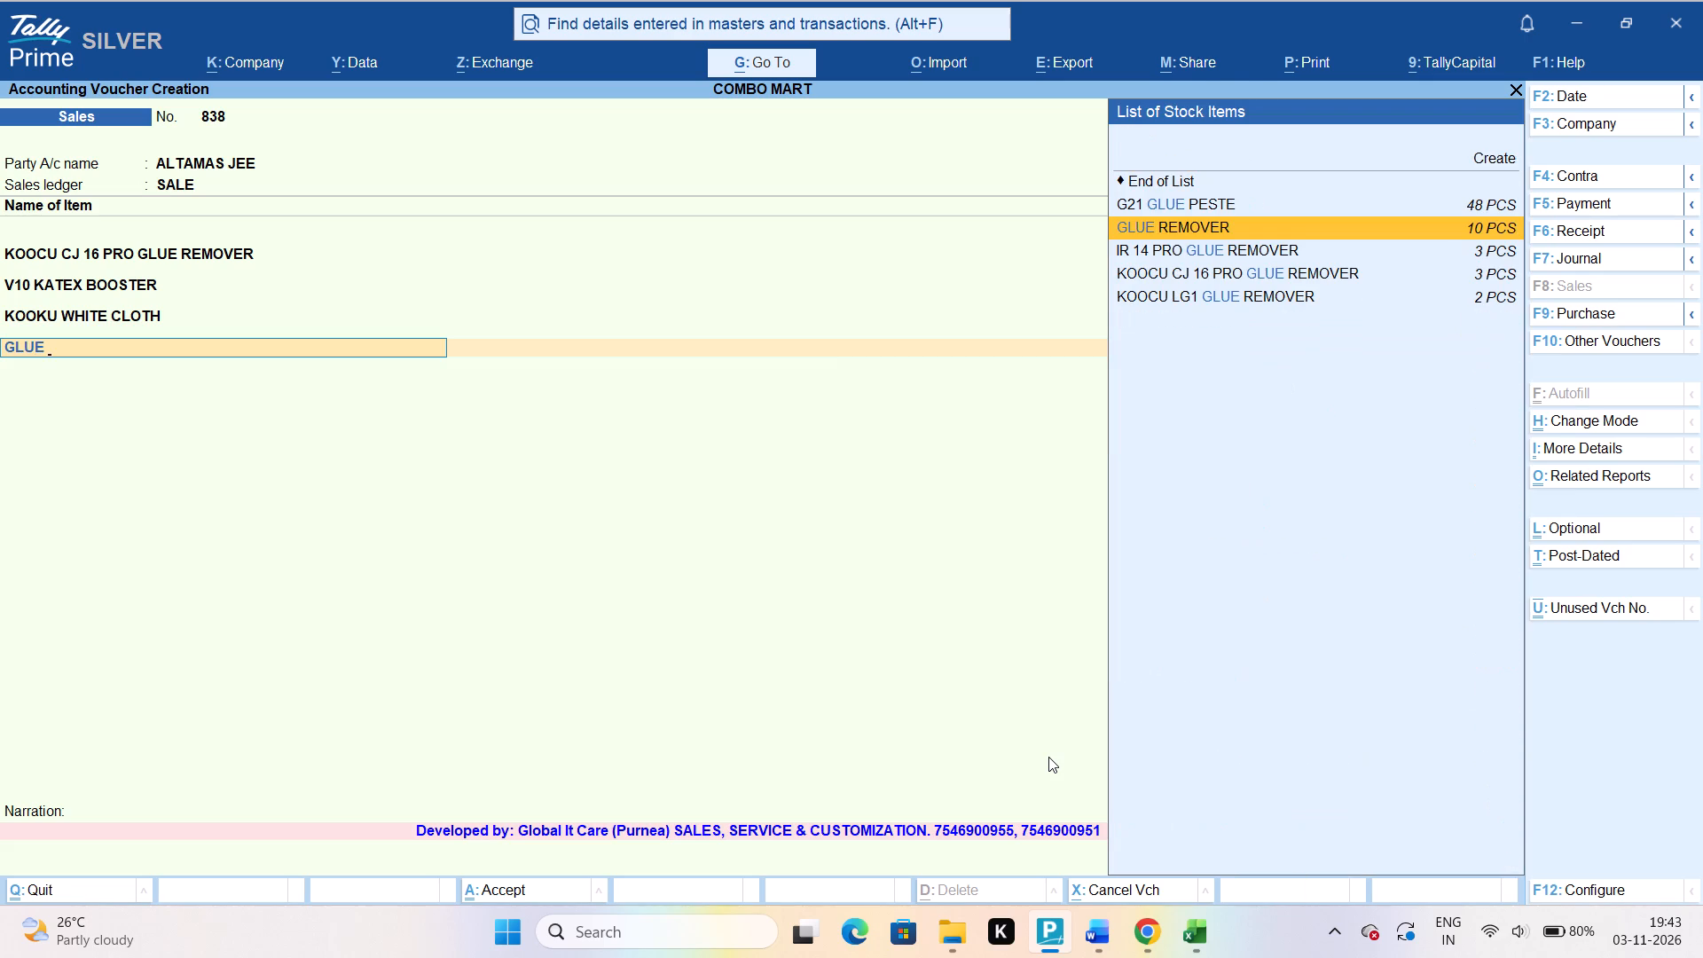
text(RE)
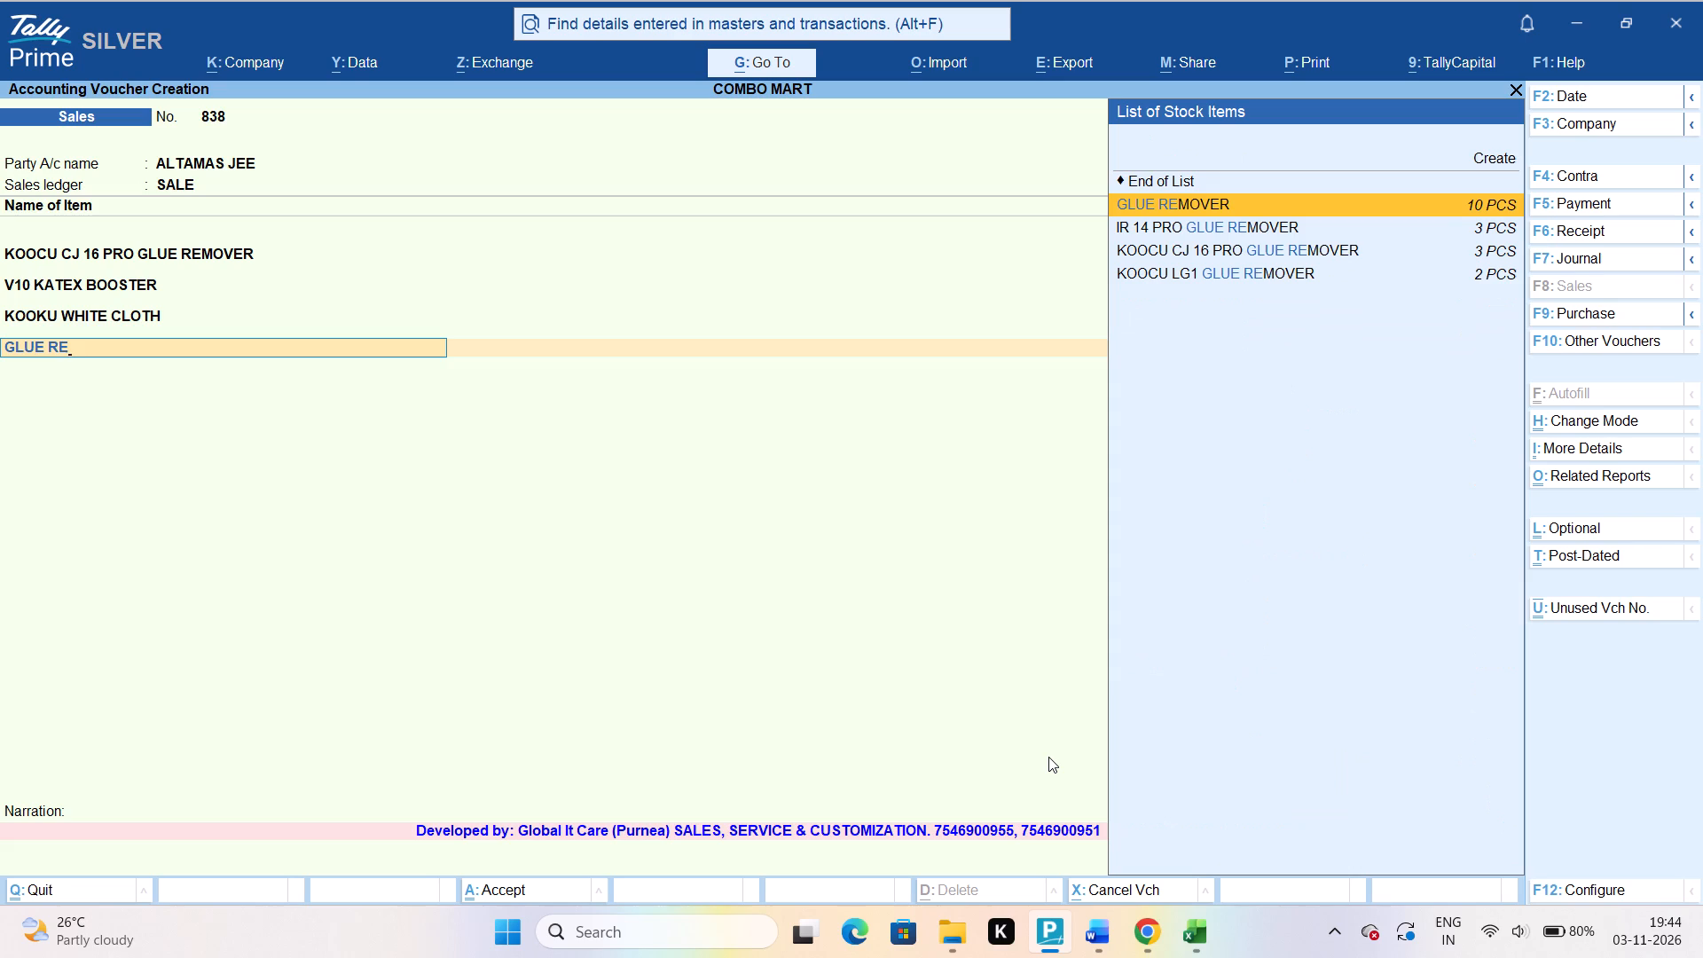
key(Return)
key(Return)
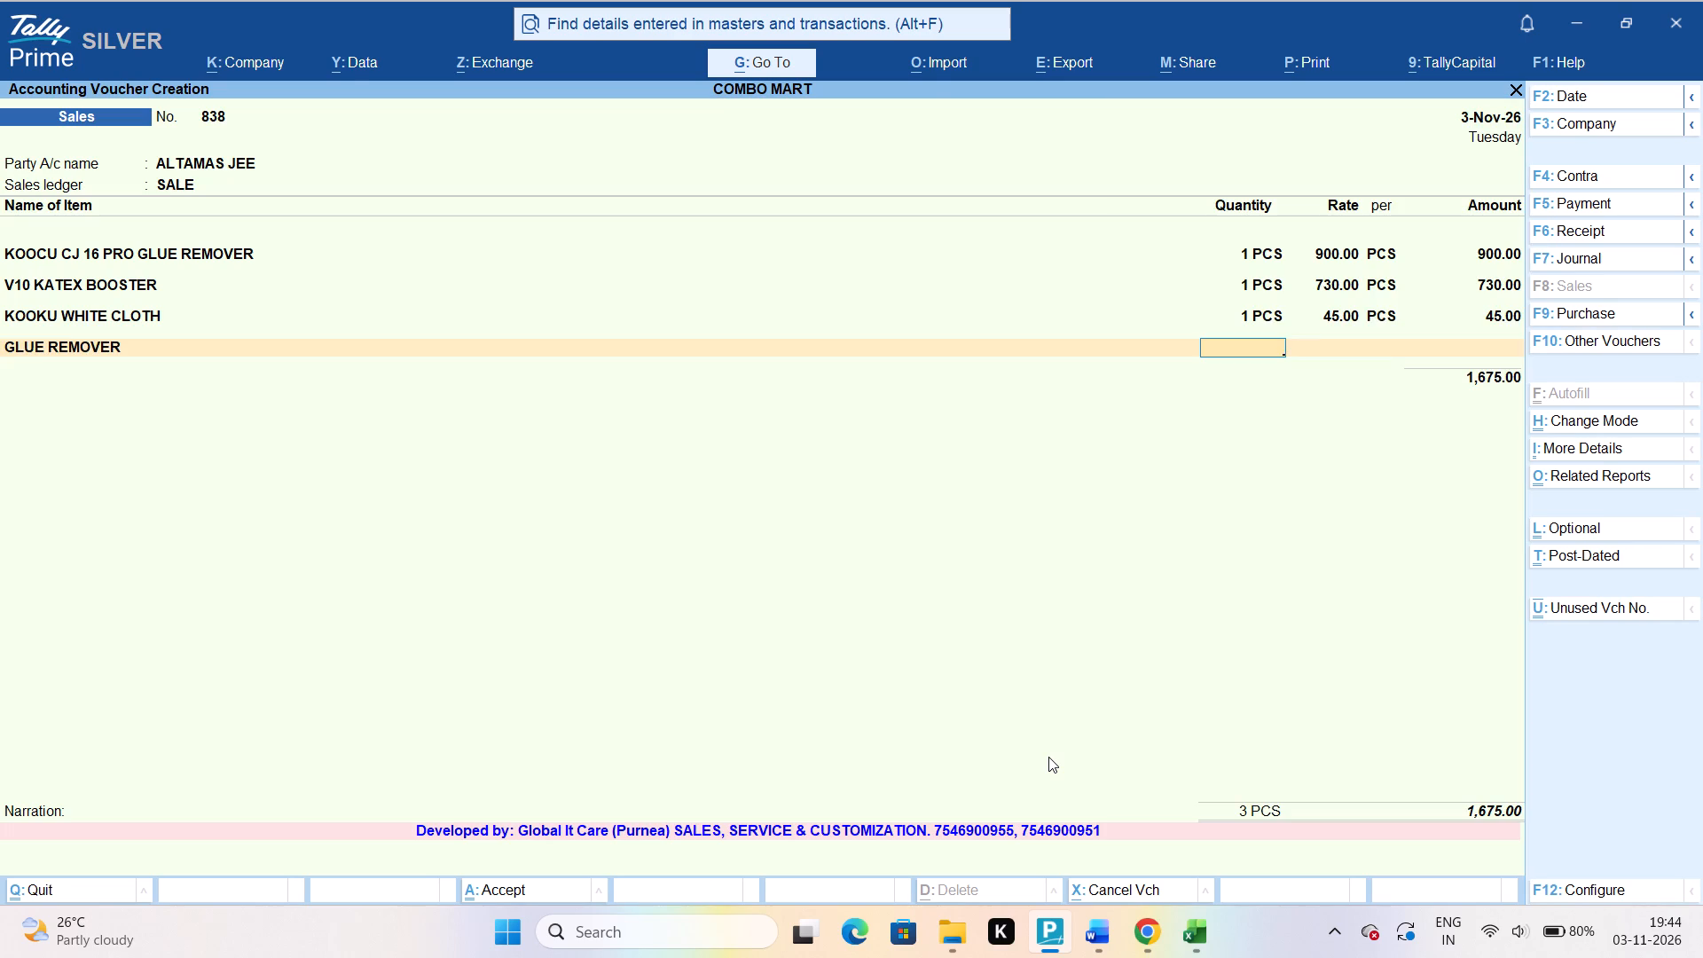
key(2)
key(Return)
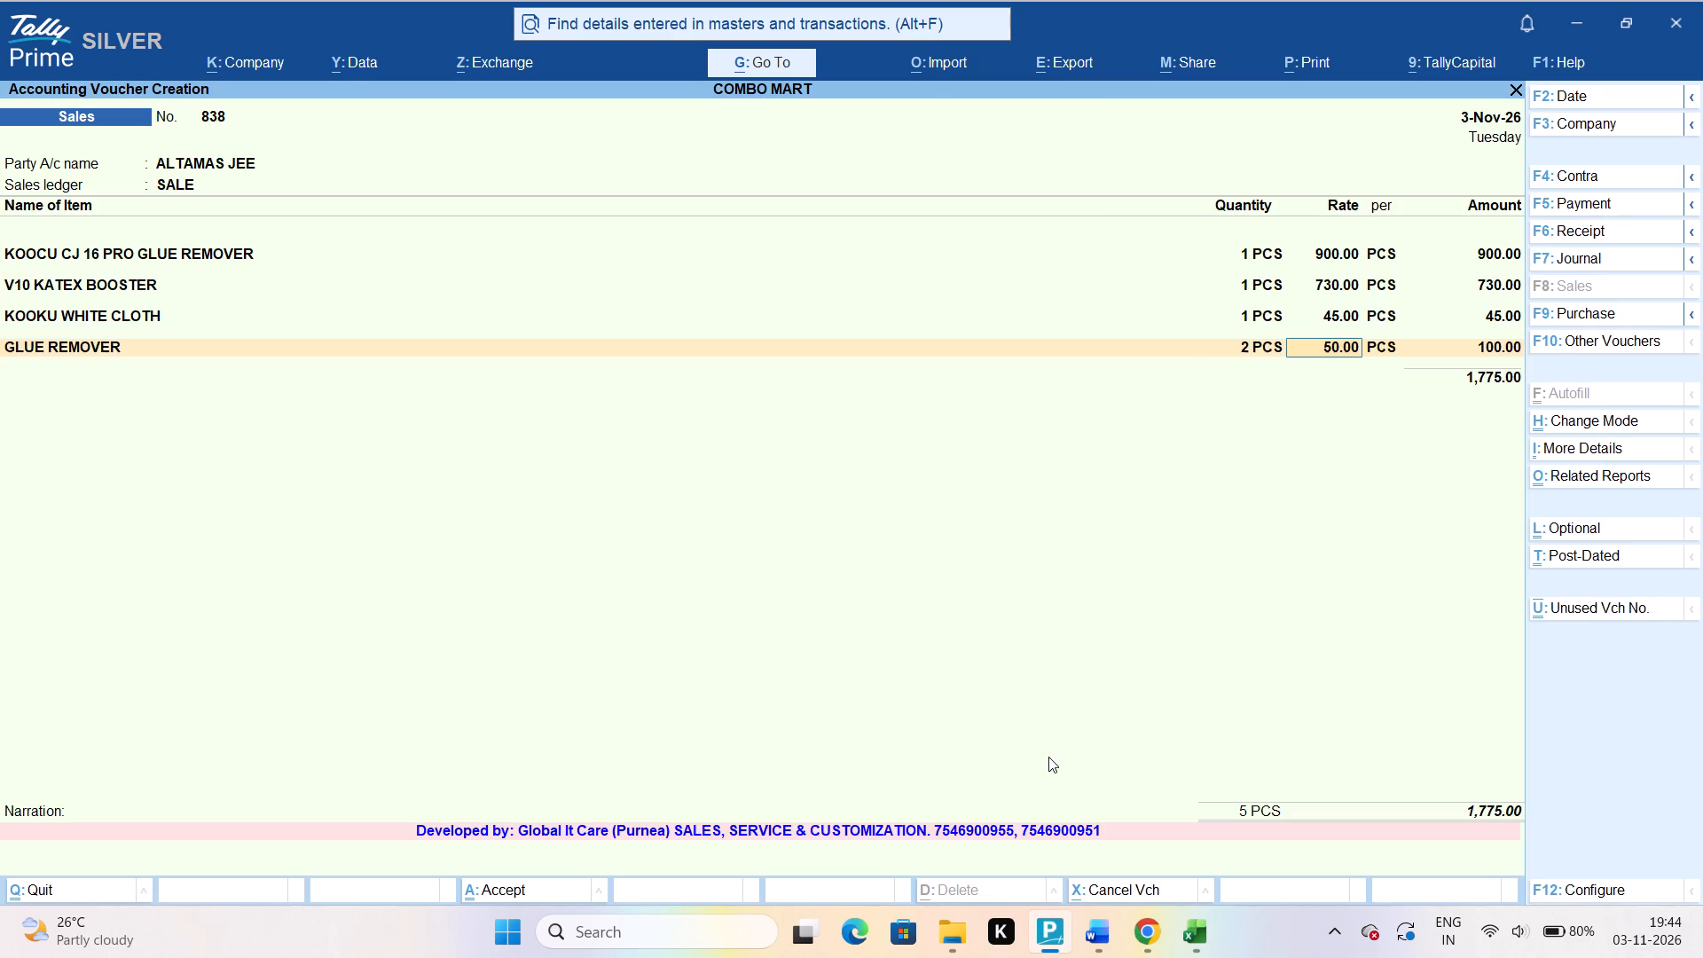
key(Return)
key(Return)
key(Return)
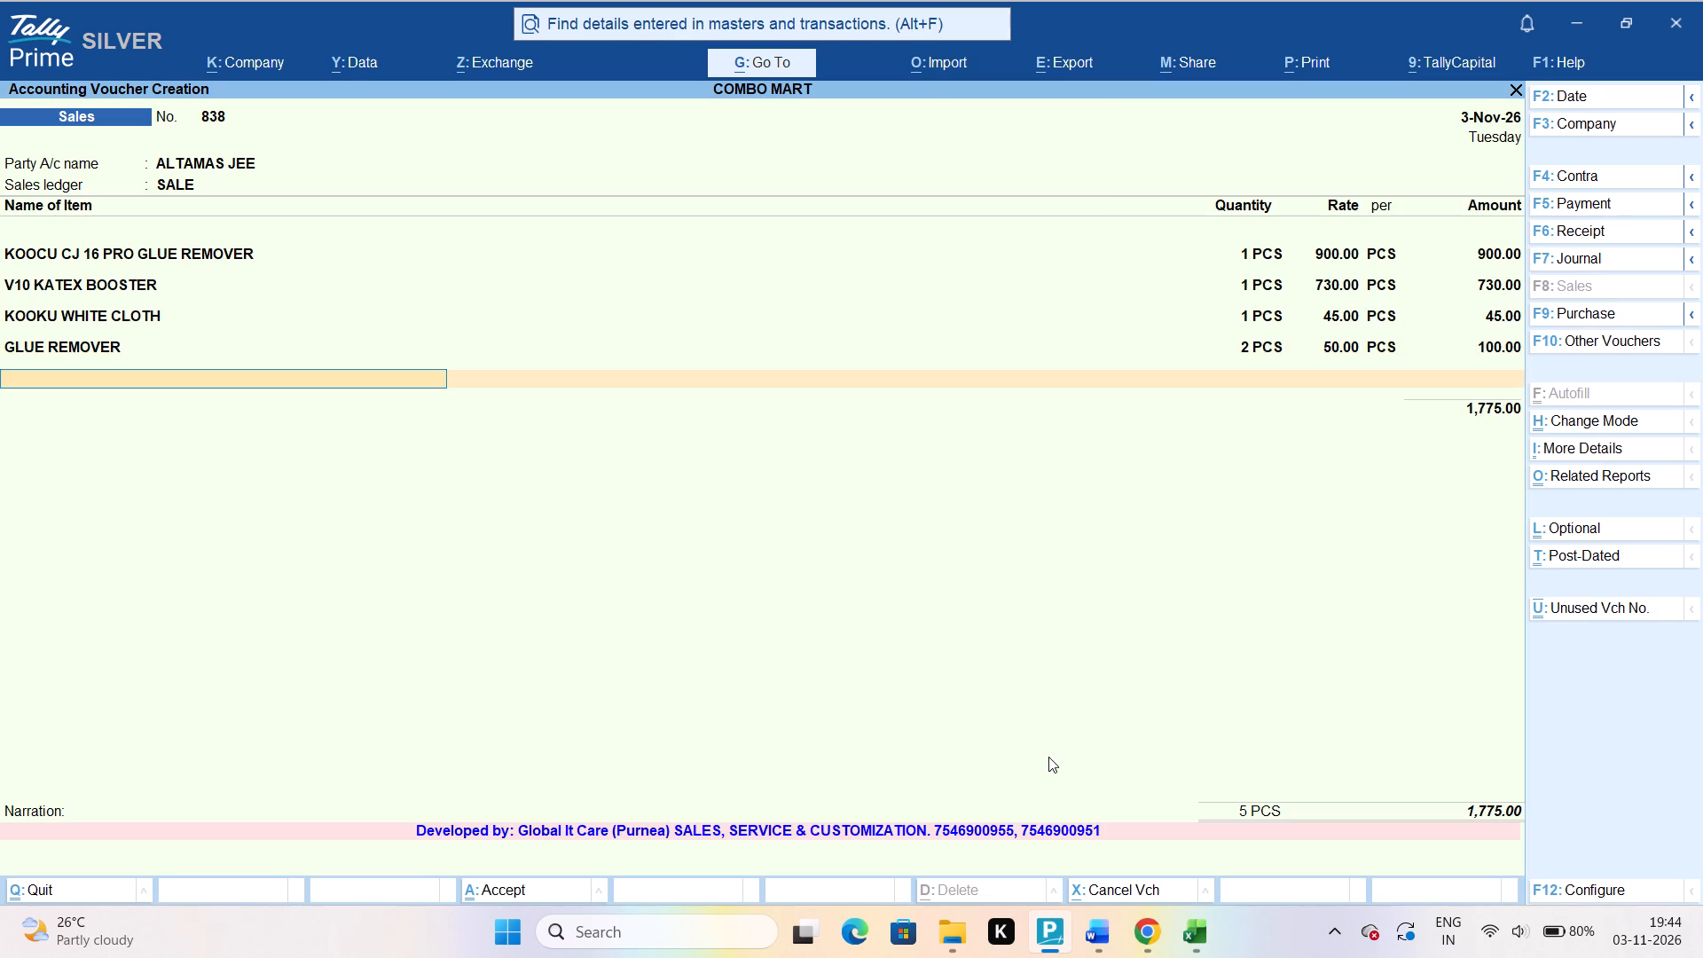
Add FOAM CLEANING as the fifth item, with quantity 1 PCS and the rate set to 140.
text(FOAM)
key(space)
key(Return)
key(Return)
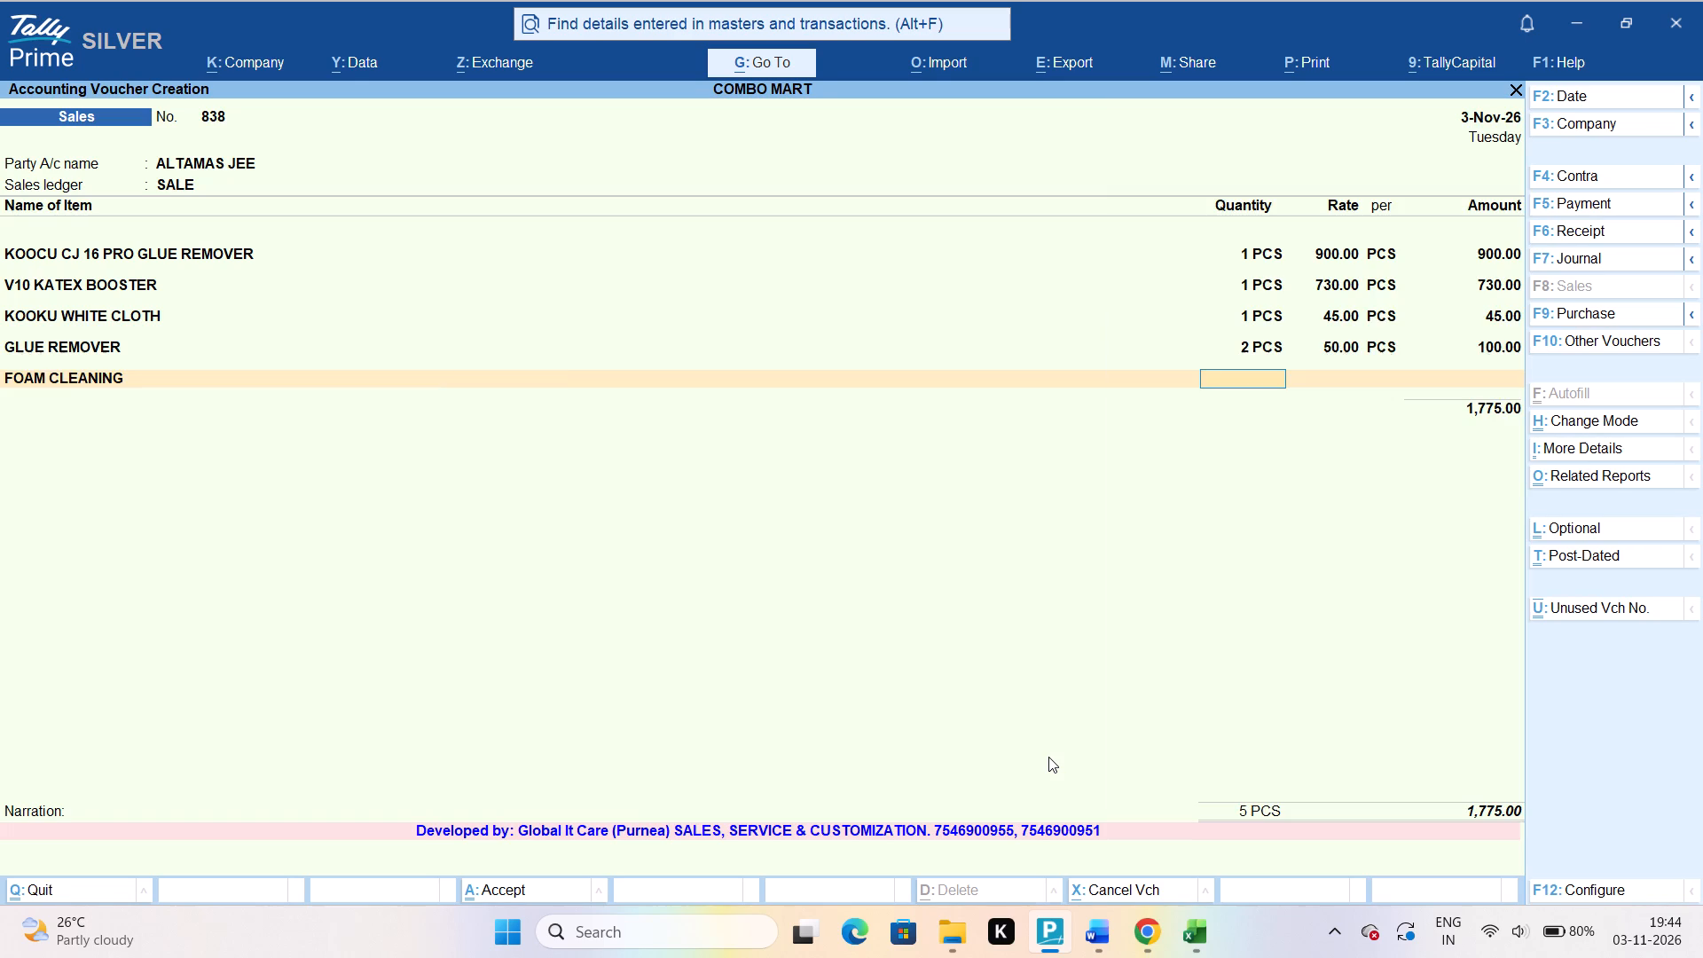
key(1)
key(Return)
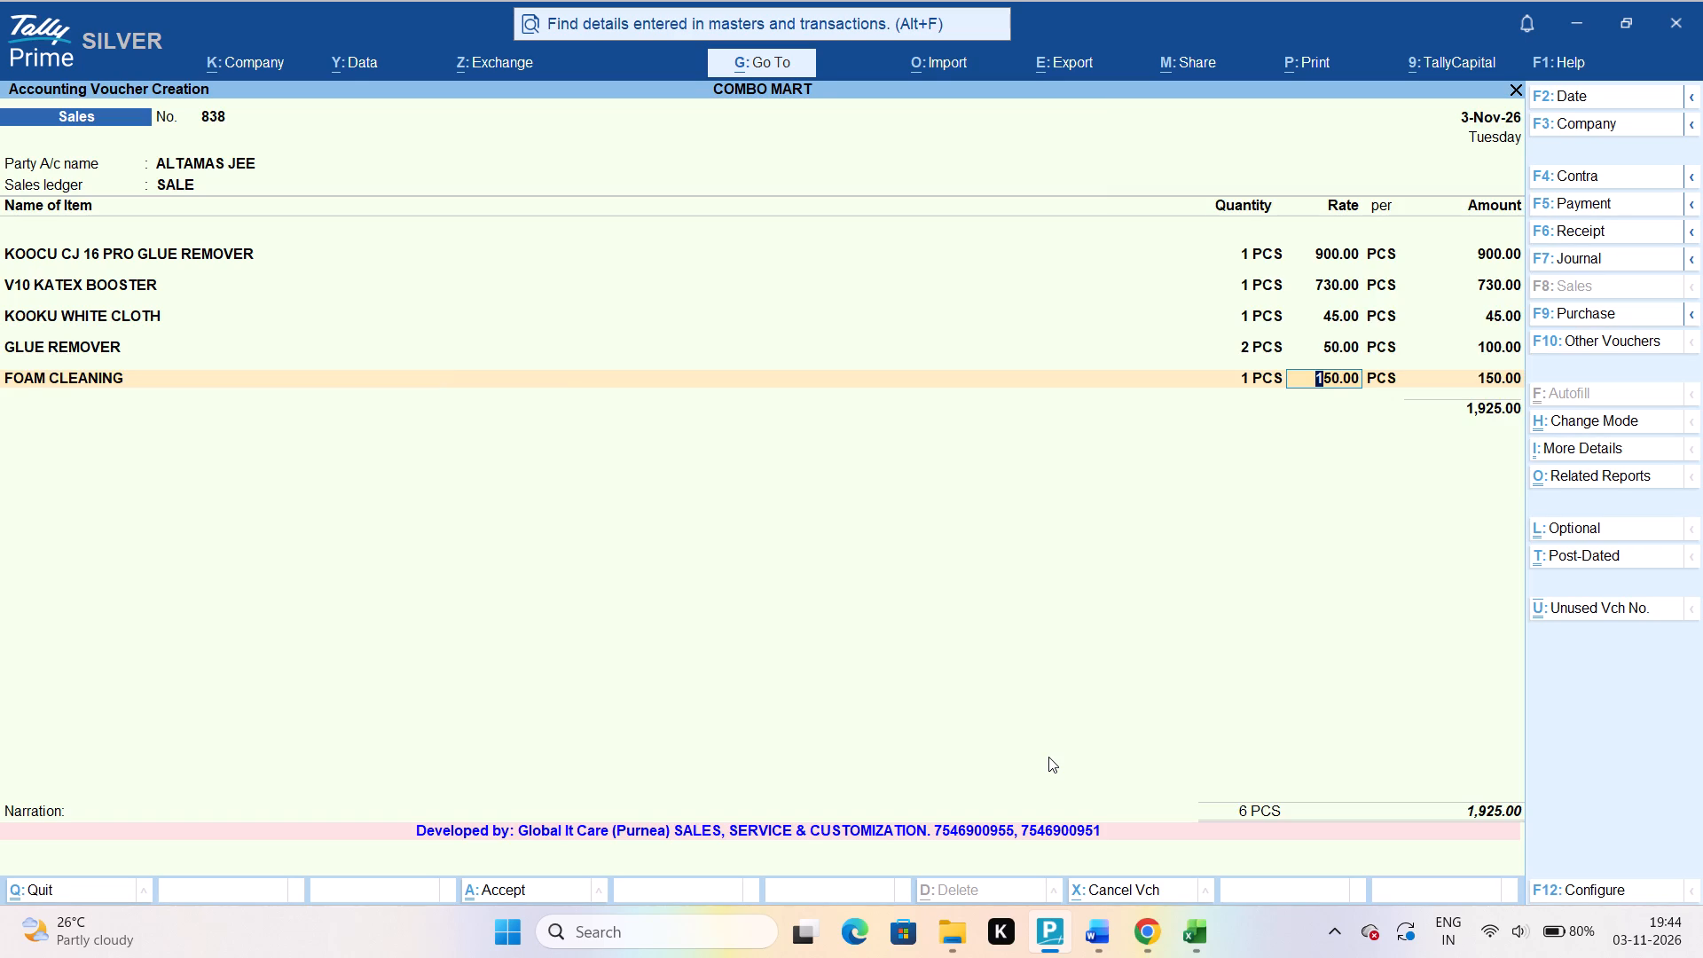
text(140)
key(Return)
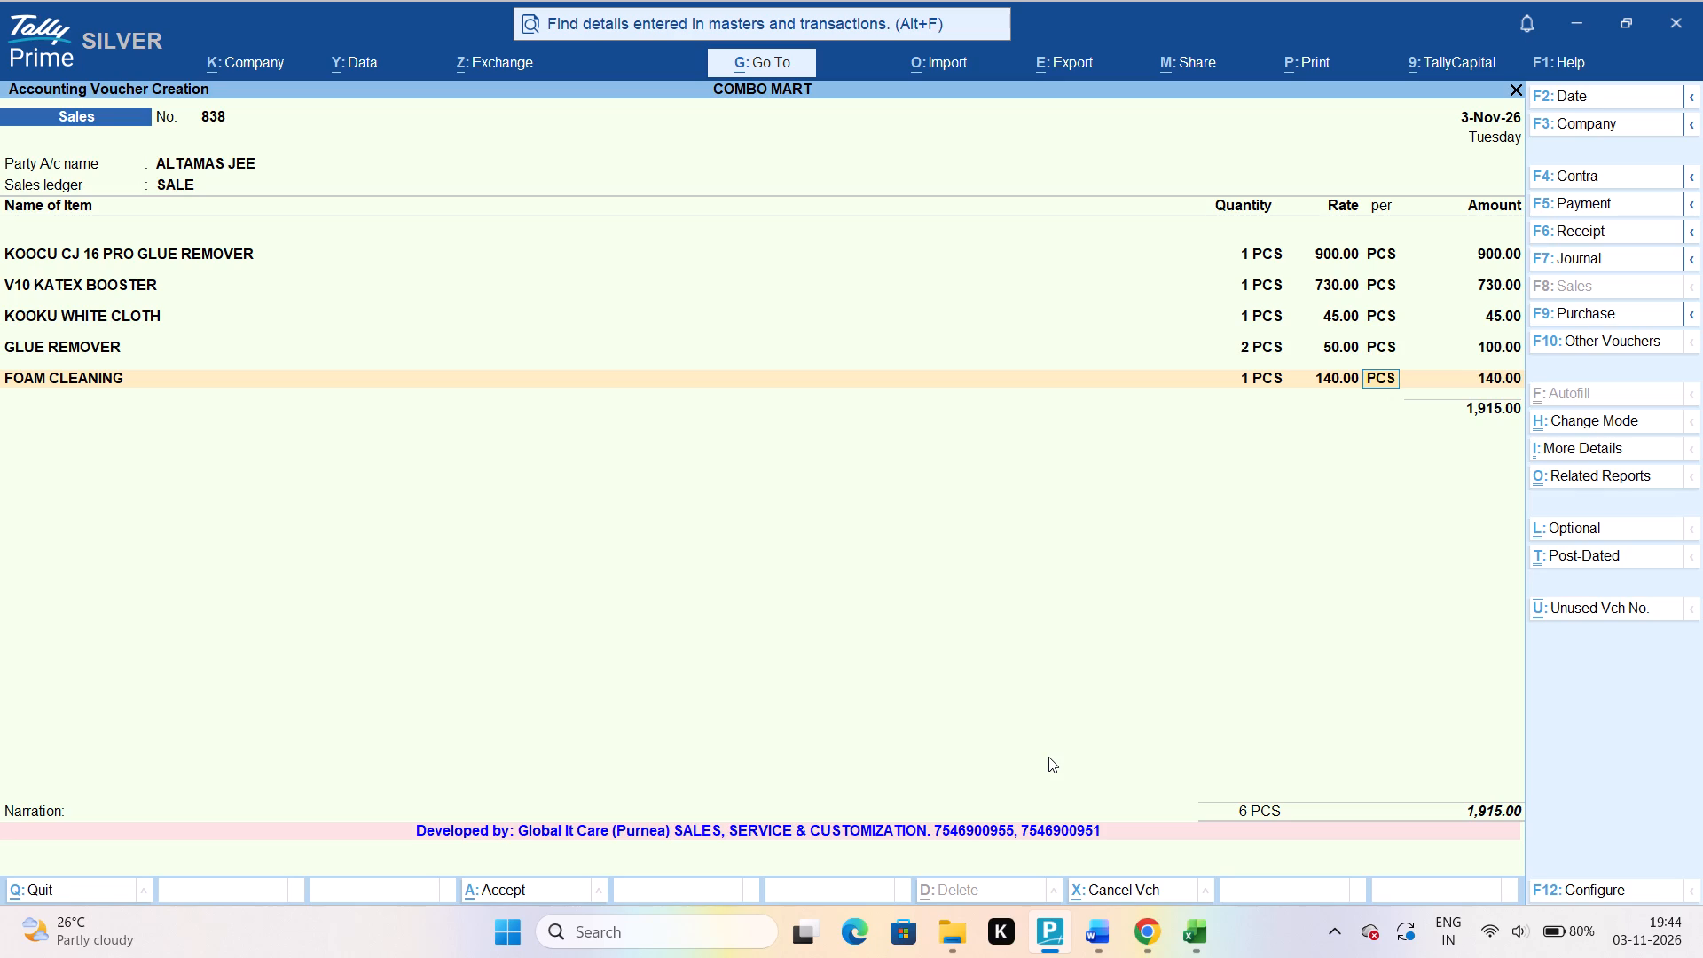
key(Return)
key(Return)
End the item list and save sales voucher No. 838.
key(Return)
key(Return)
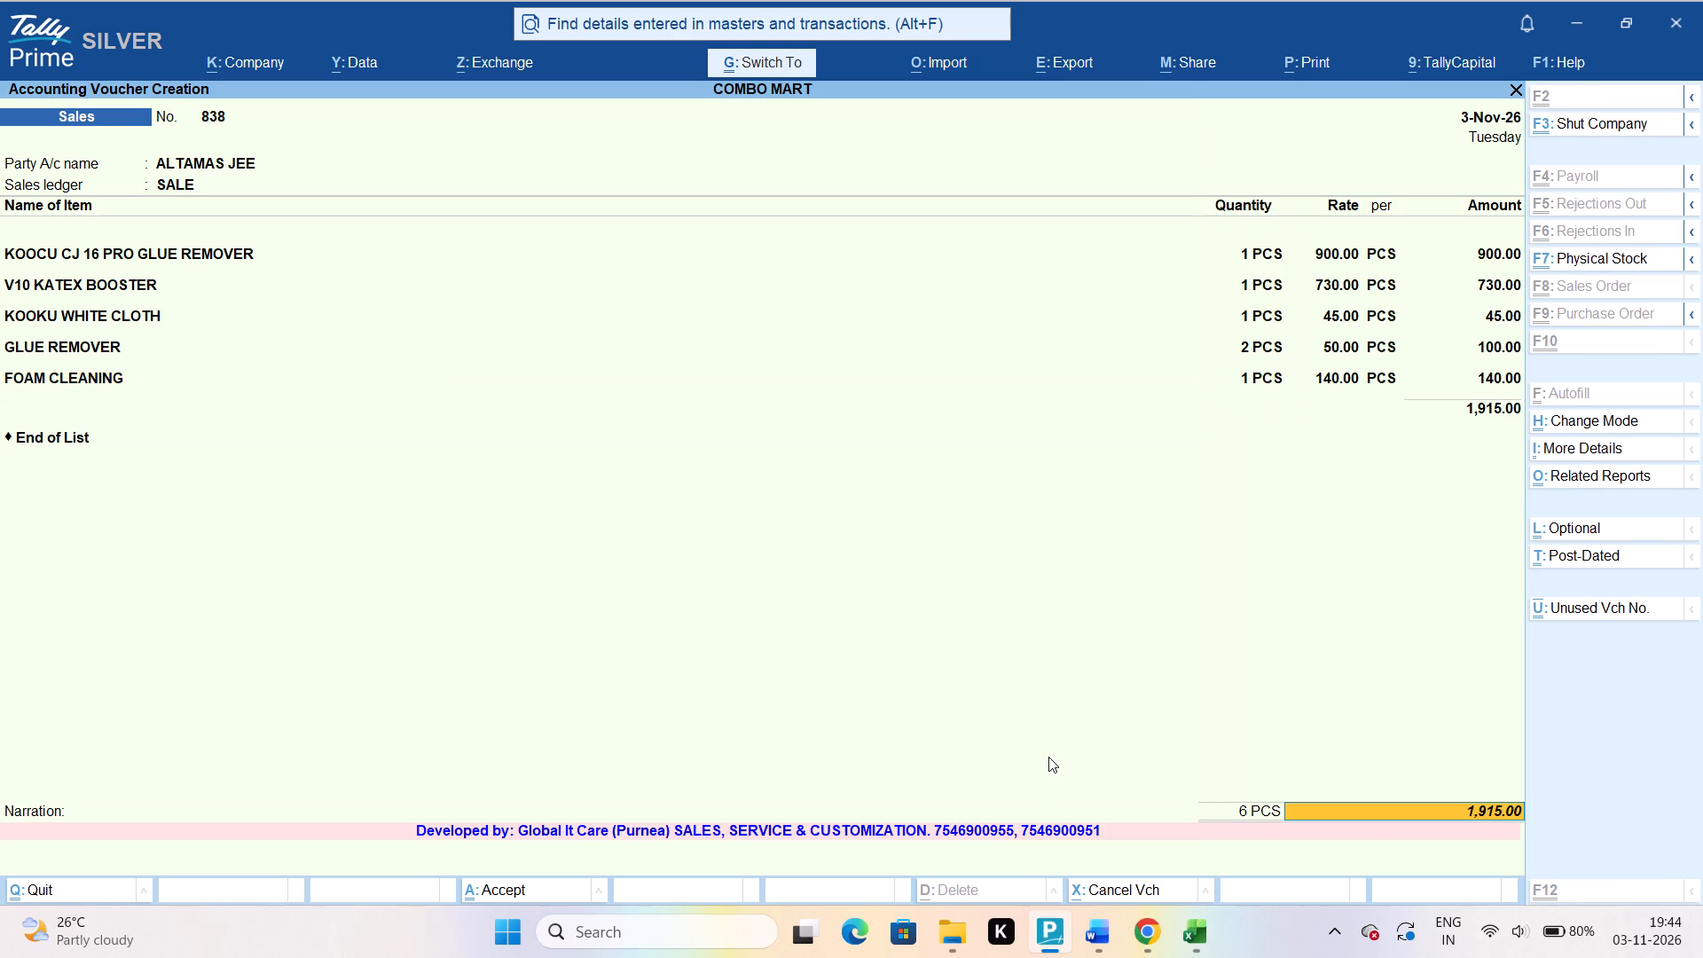
key(ctrl+a)
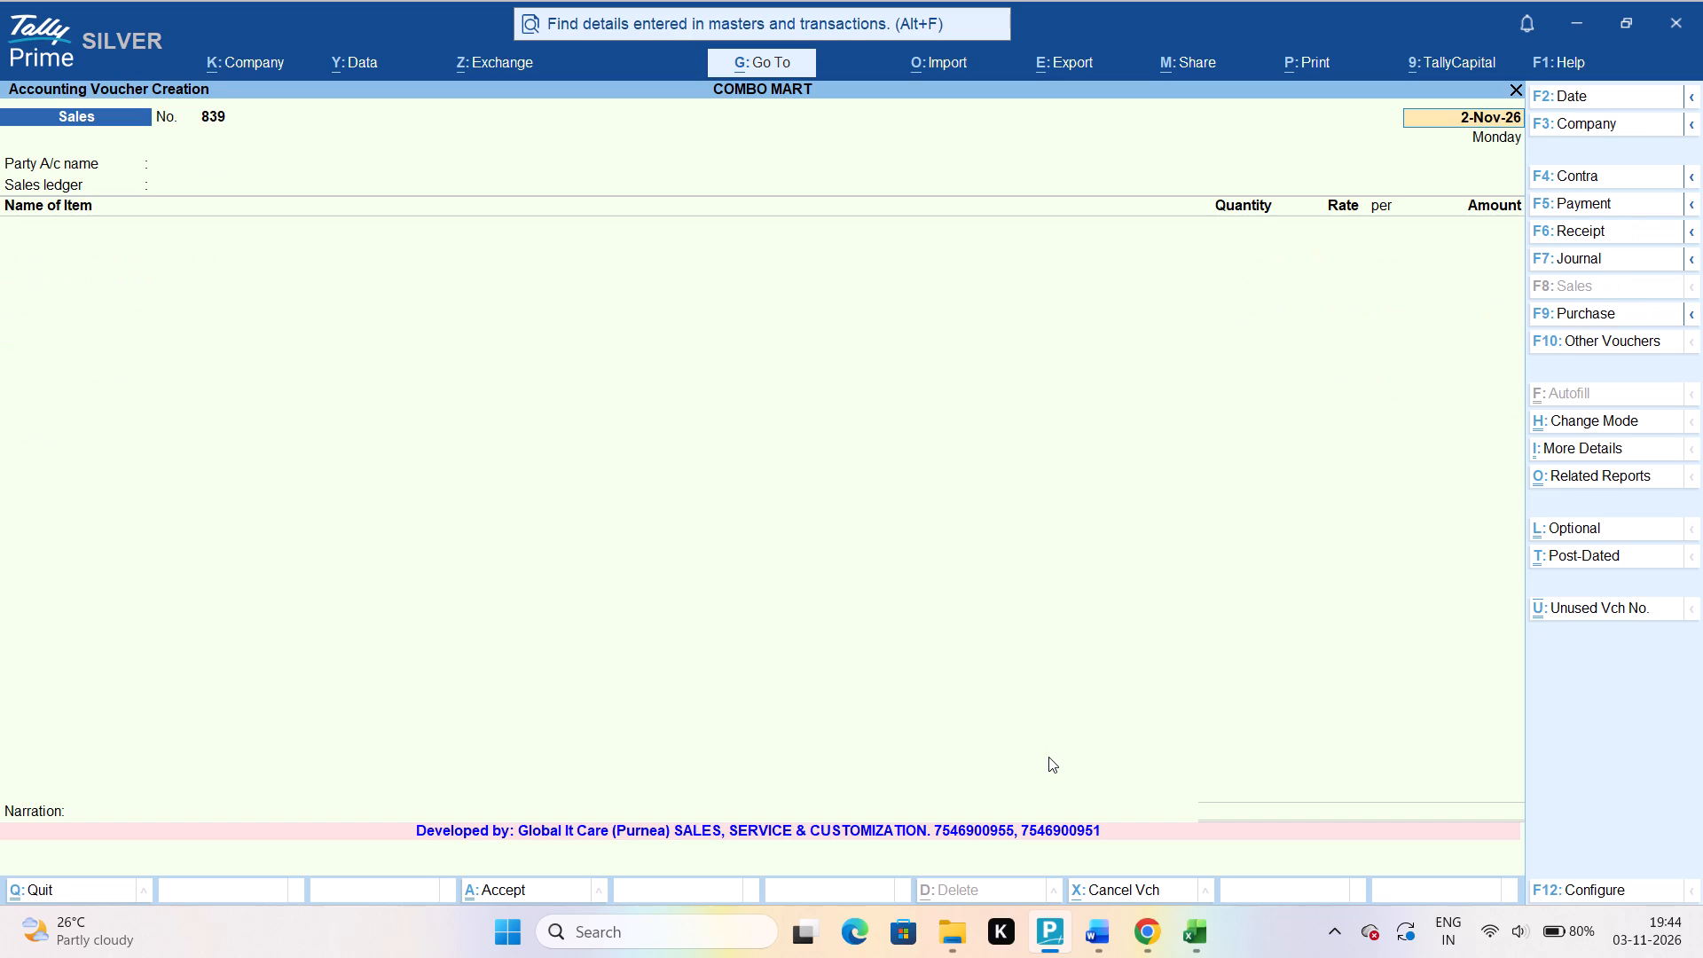
Date sales voucher No. 839 3-Nov-26, with the Santosh customer ledger for Harda as party and SALE as sales ledger.
text(3-11)
key(Return)
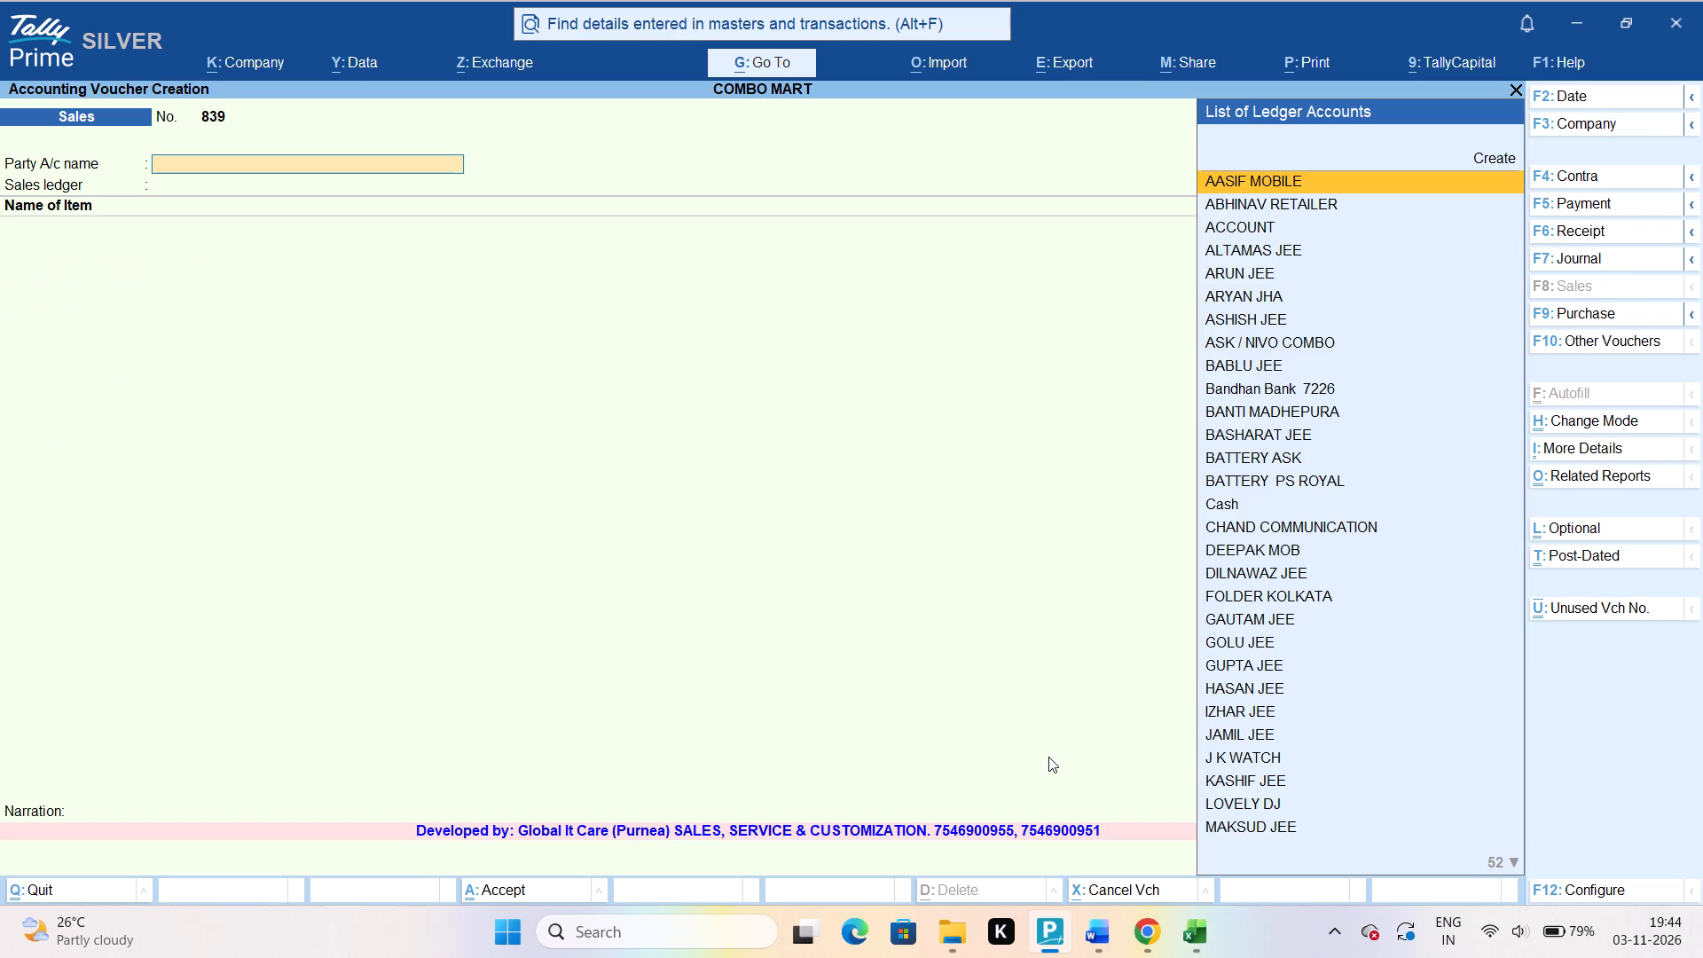
text(SANTOSH)
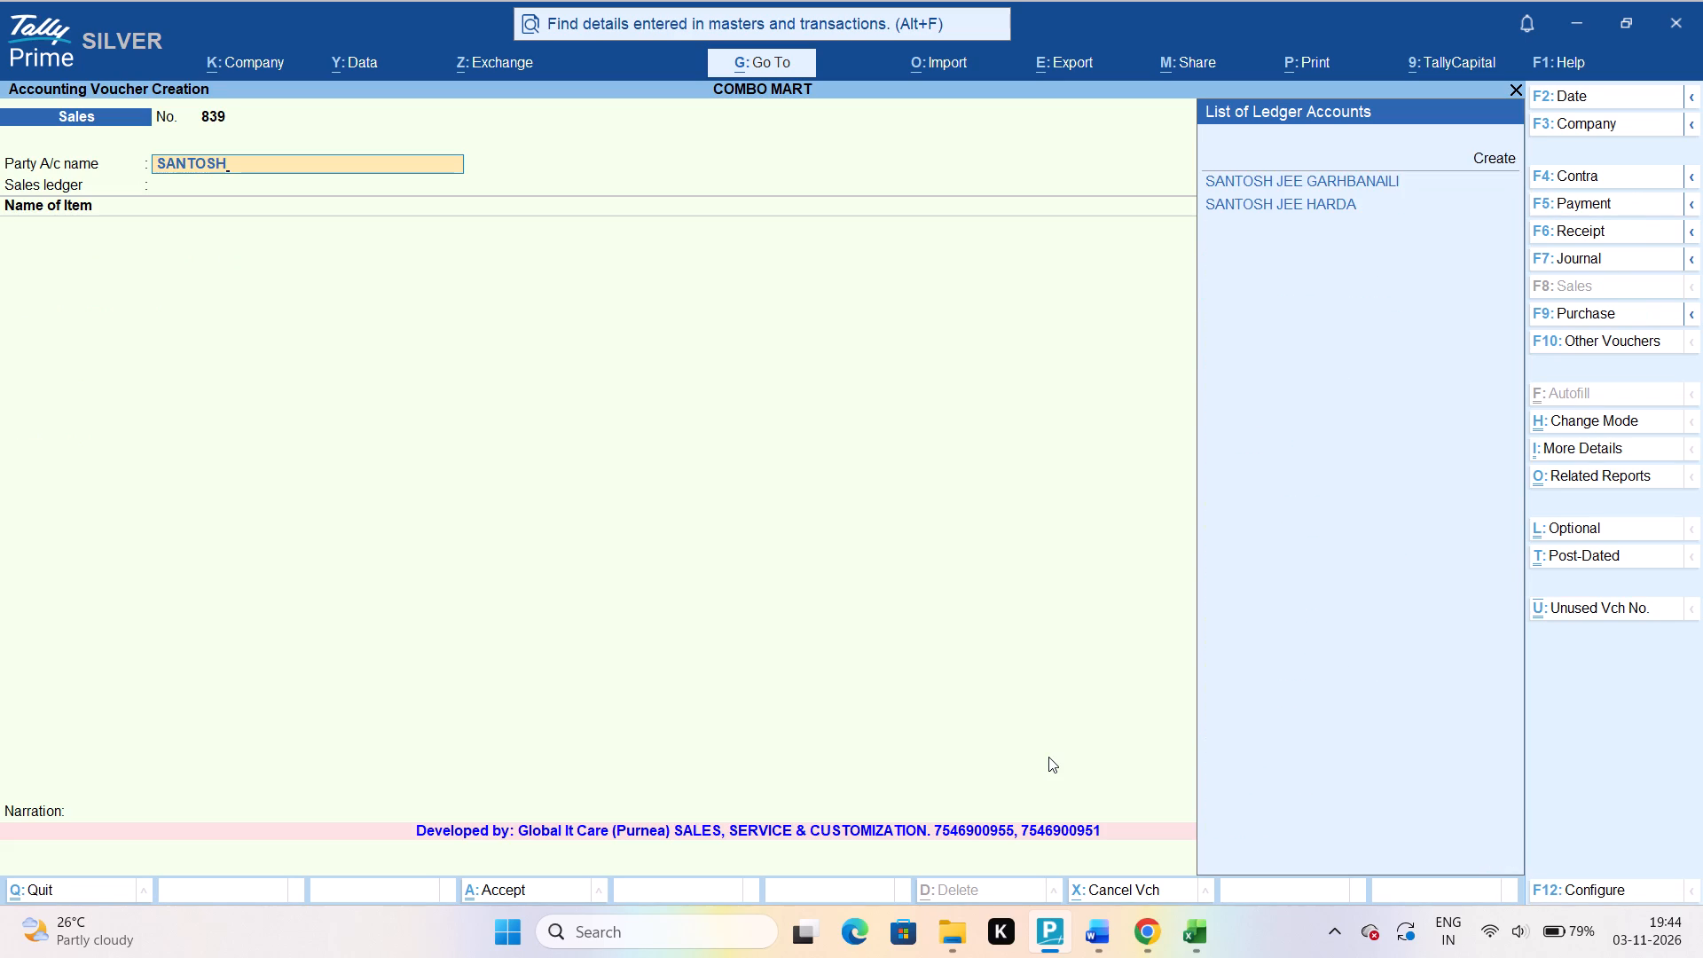
key(Down)
key(Down)
key(Return)
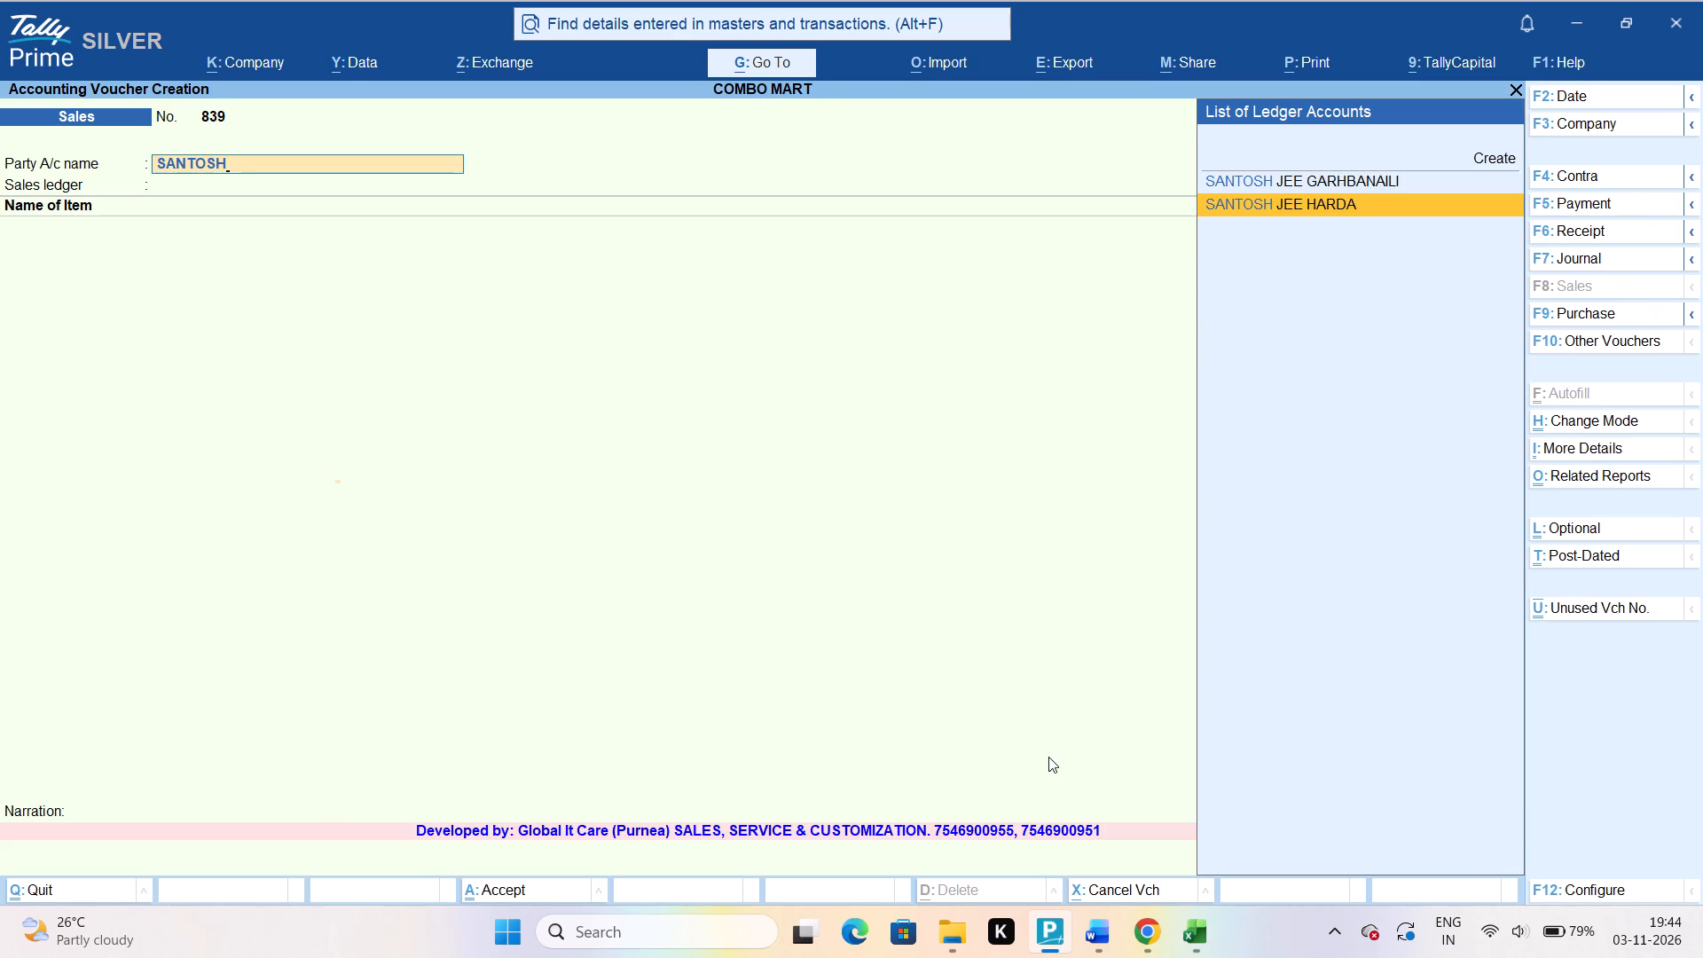
key(ctrl+a)
key(ctrl+a)
key(Return)
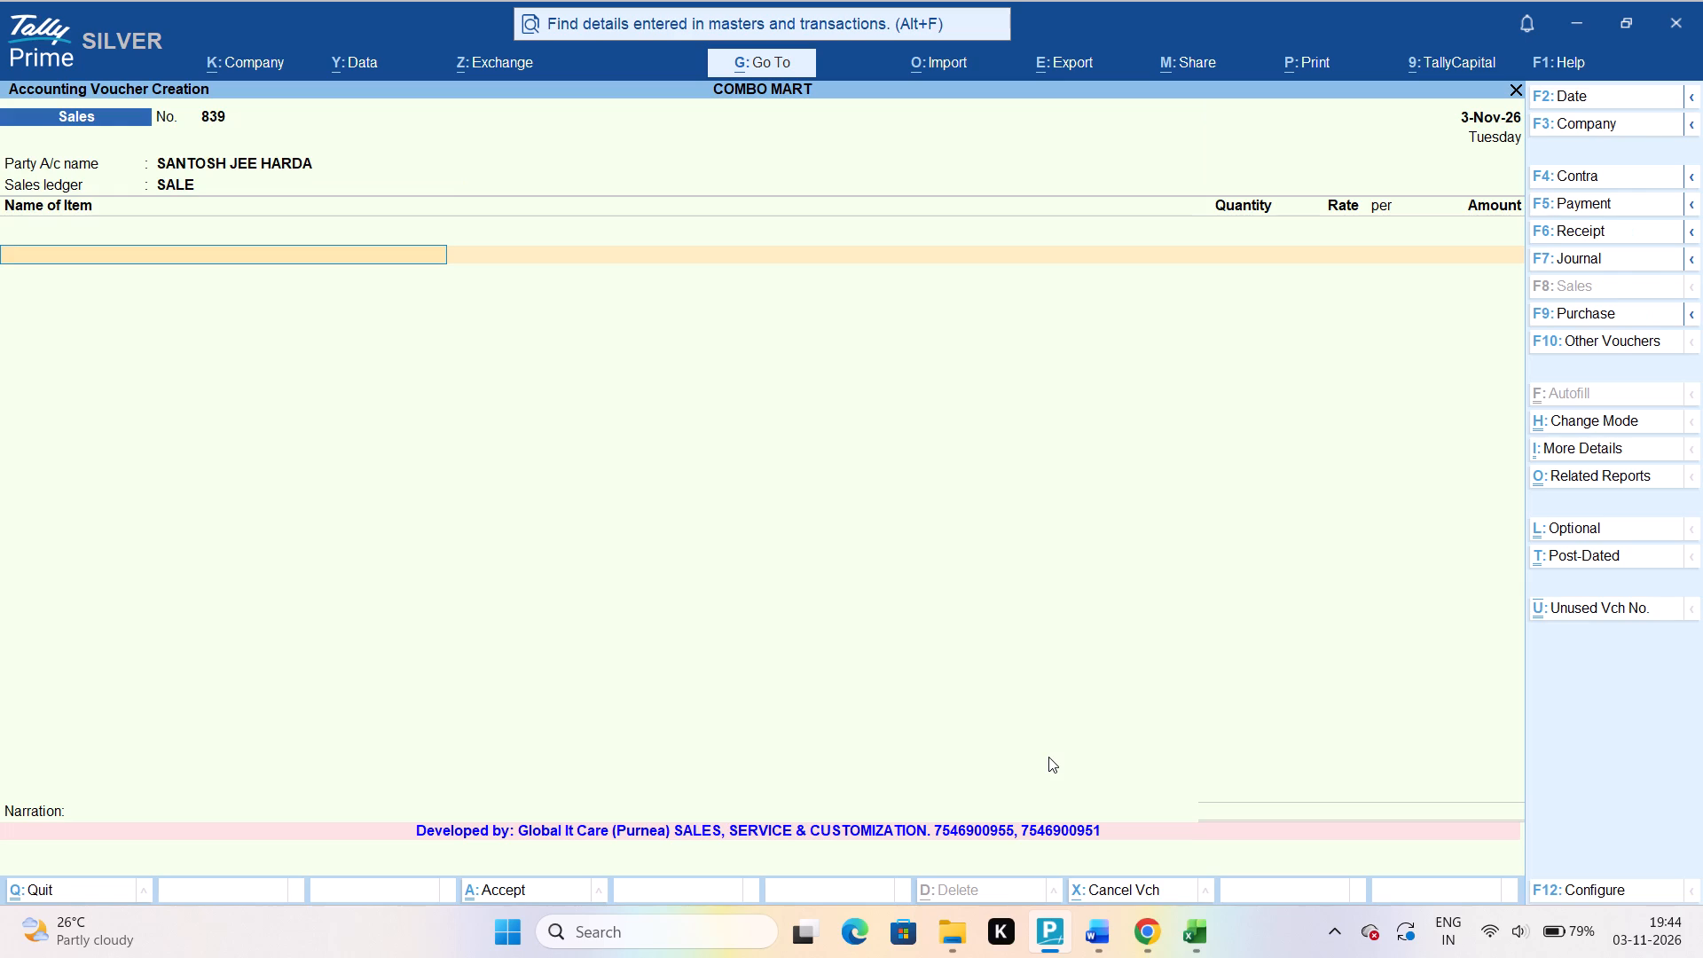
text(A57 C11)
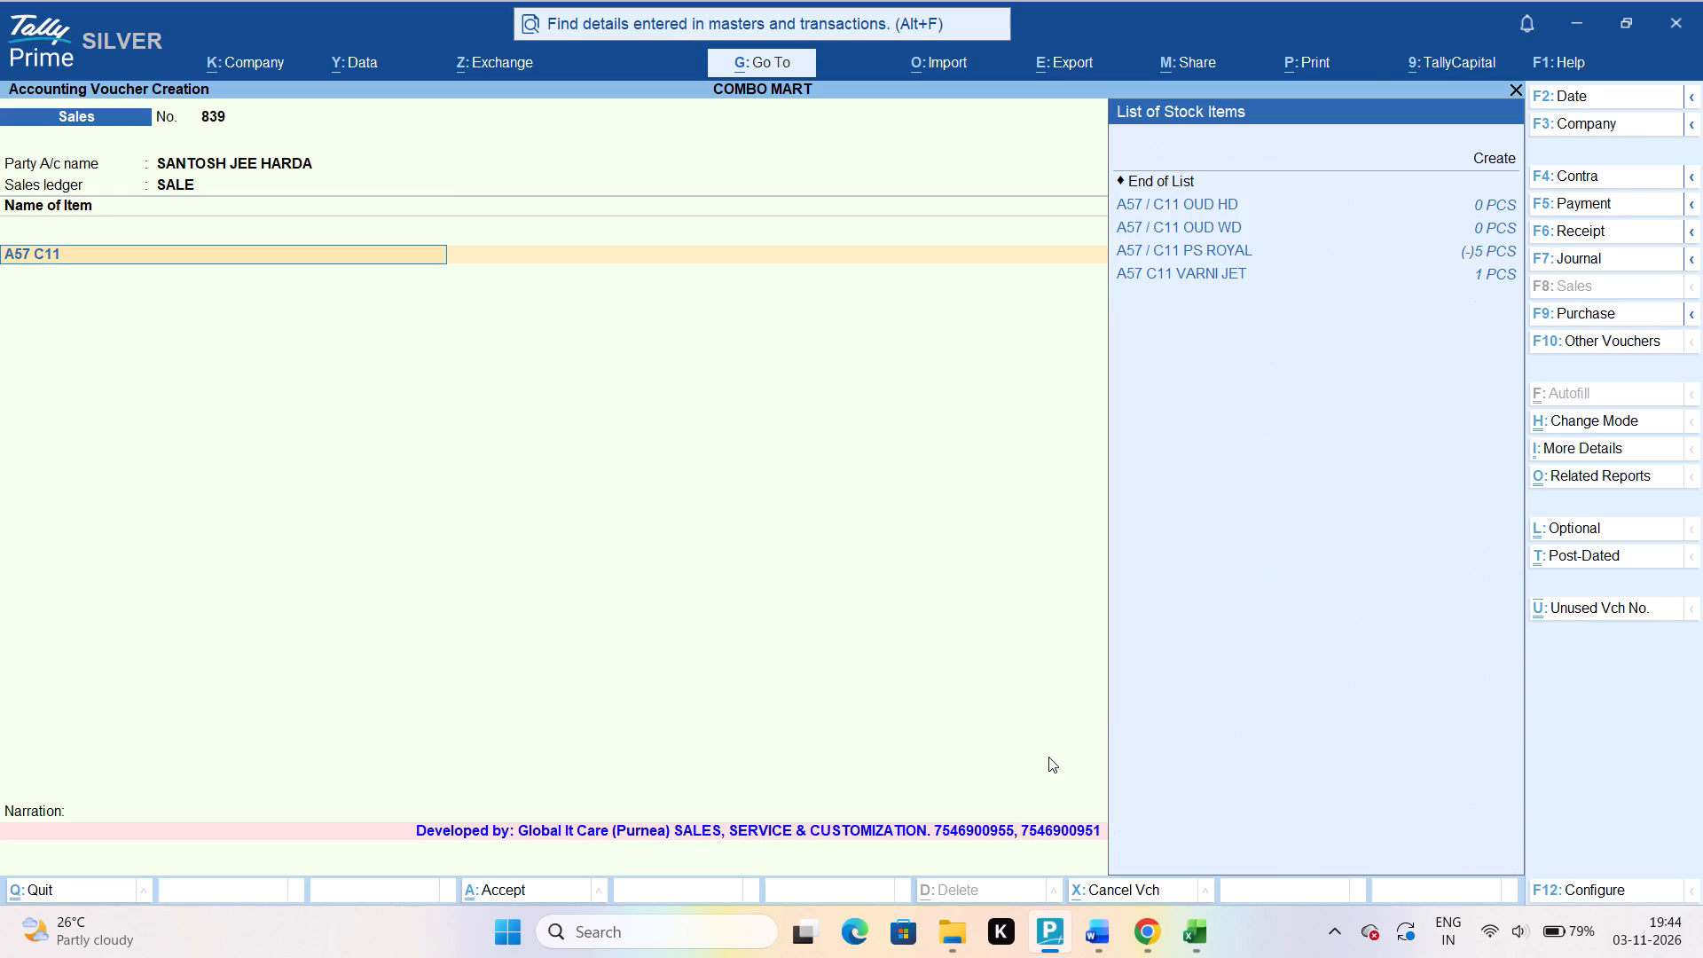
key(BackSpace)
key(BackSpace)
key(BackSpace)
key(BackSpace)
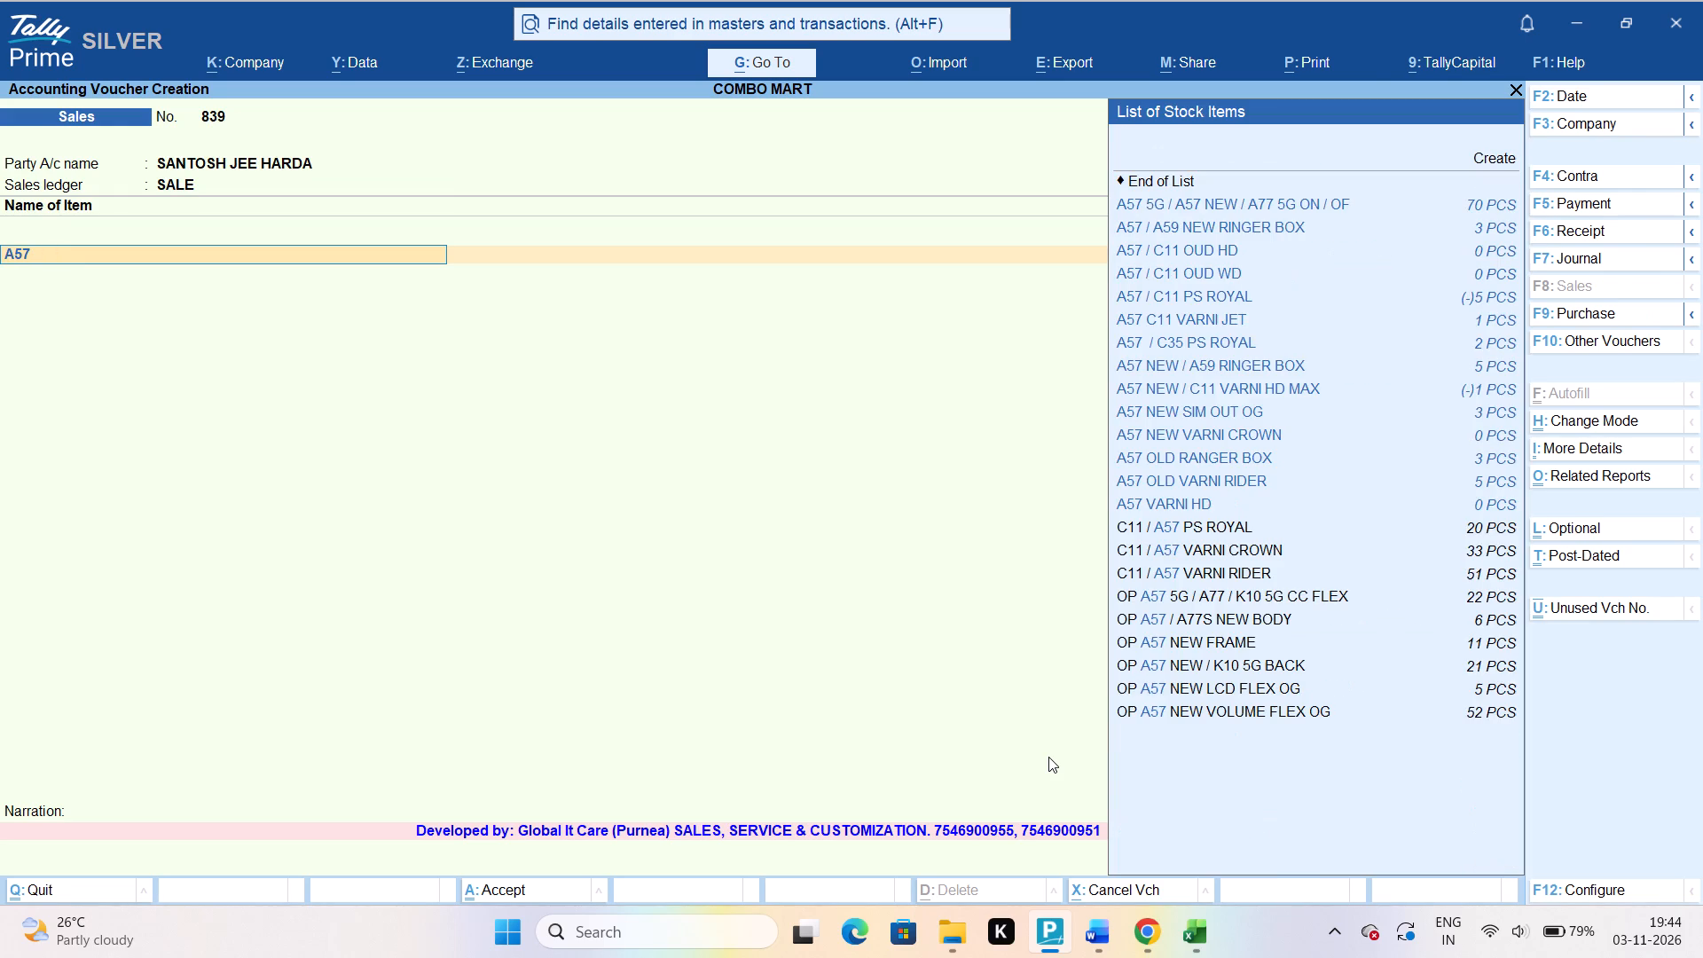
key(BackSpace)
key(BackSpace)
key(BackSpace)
Add C11 / A57 VARNI CROWN as the first item, with quantity 1 PCS and the rate set to 510.
text(C11 A57)
key(space)
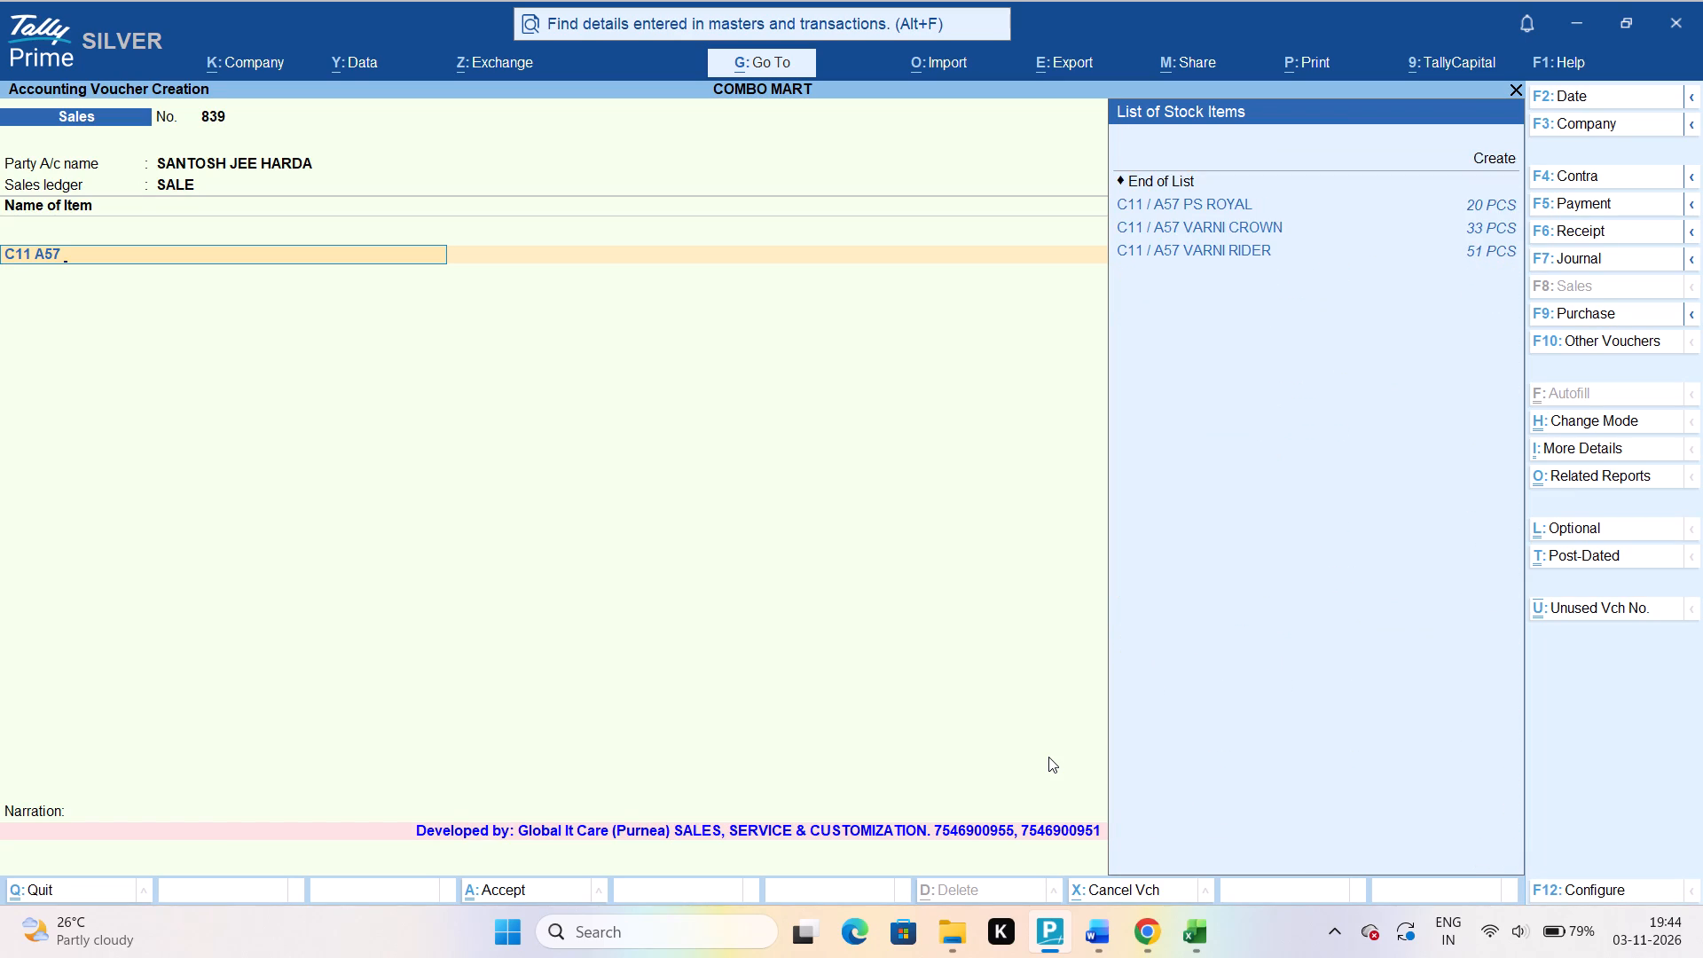
key(Down)
key(Down)
key(Return)
key(Return)
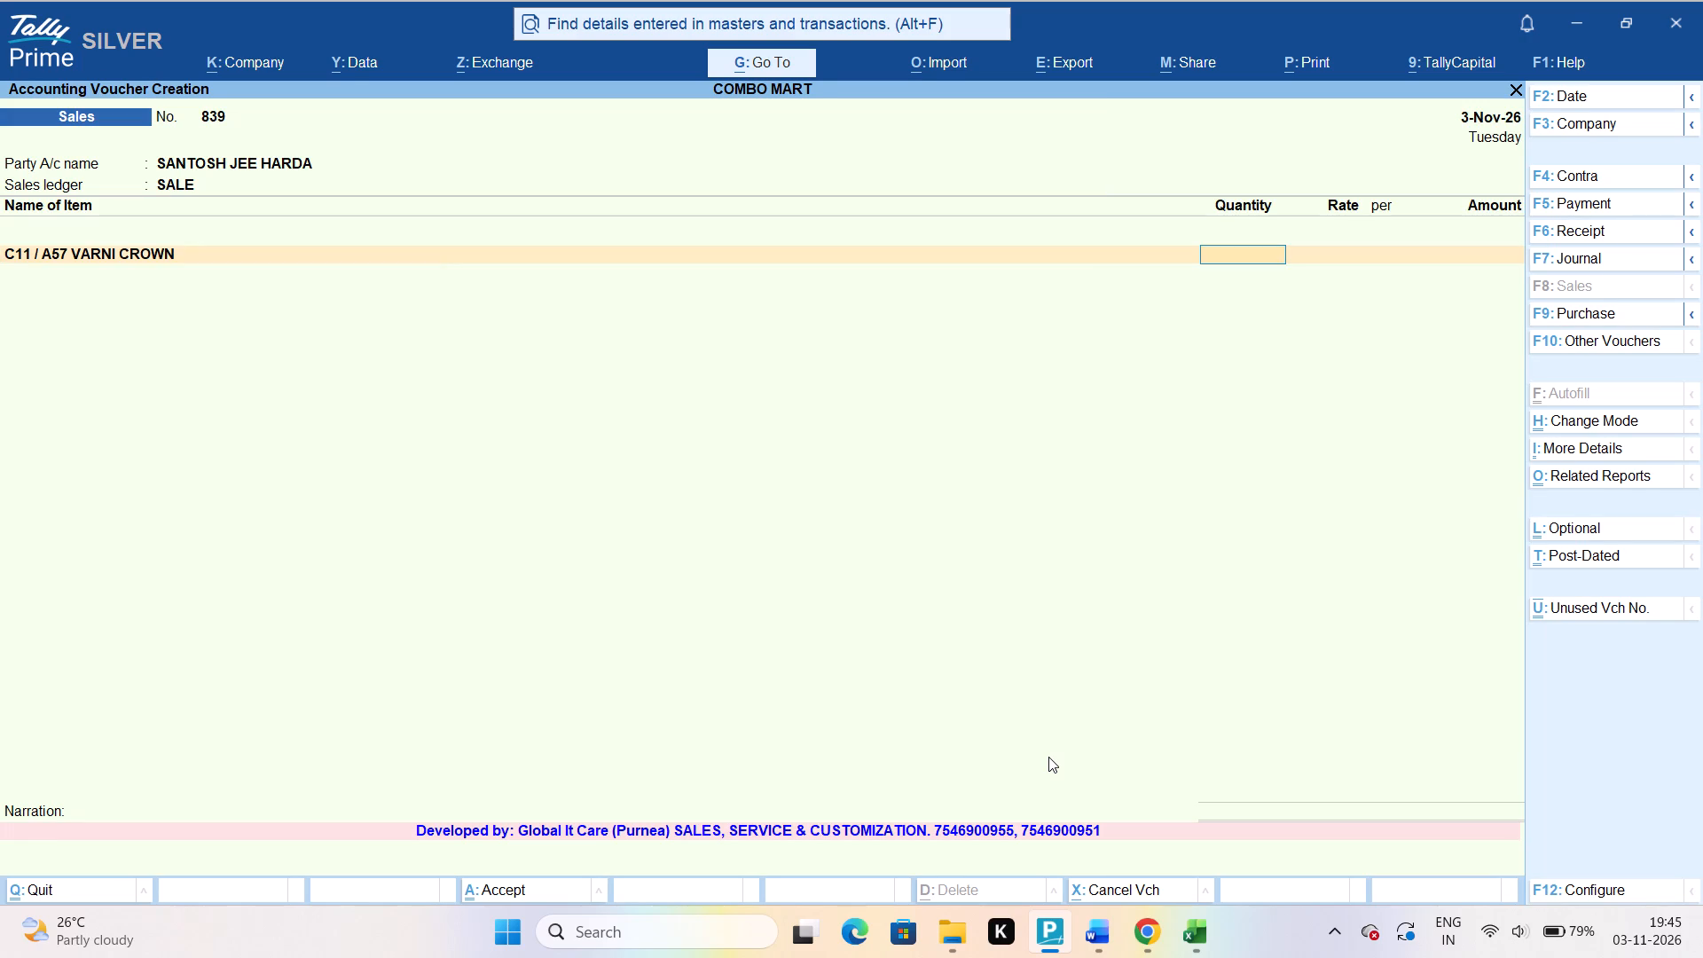
key(1)
key(Return)
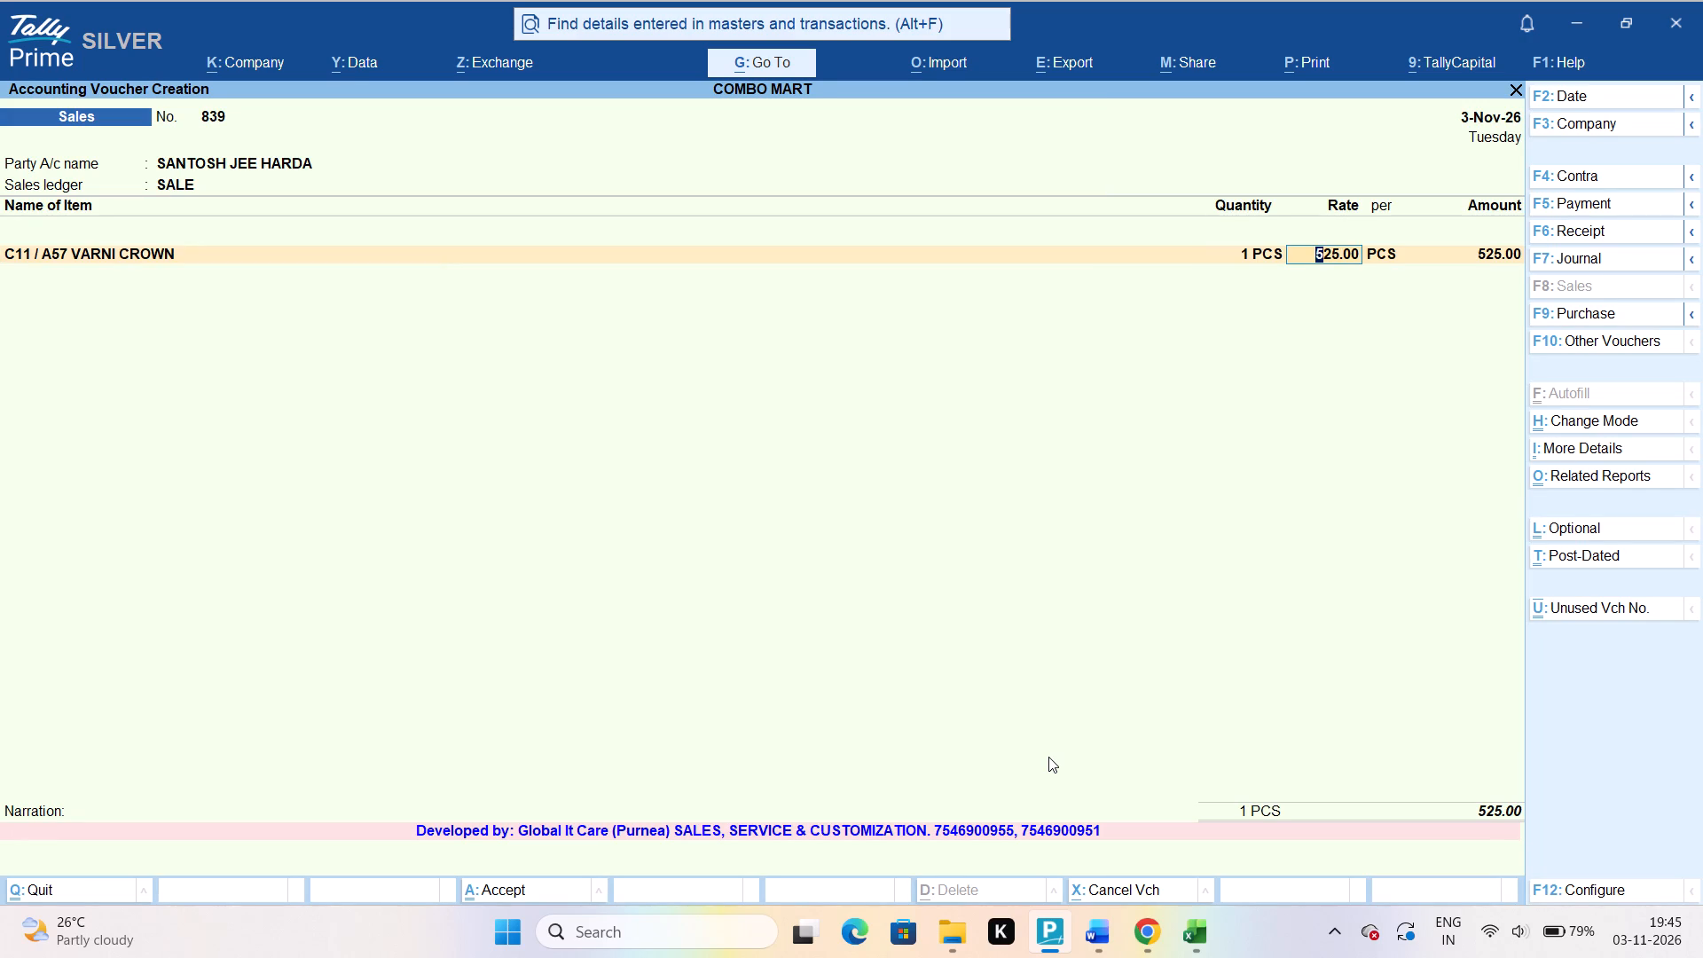
text(510)
key(Return)
key(Return)
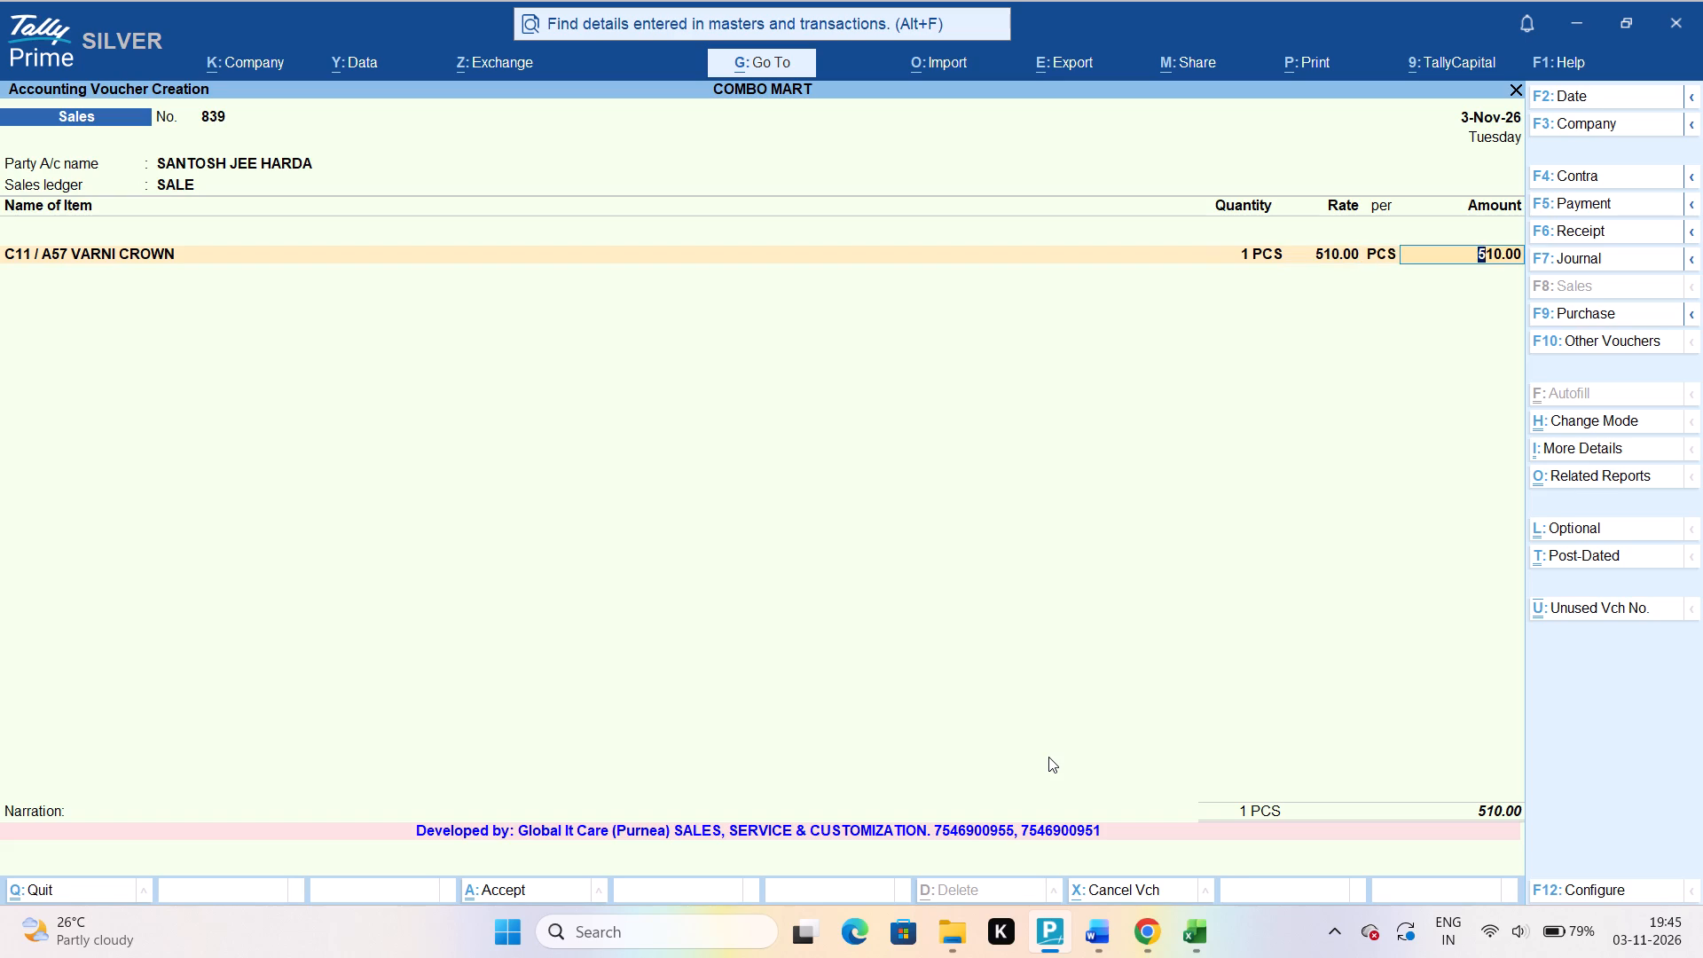
Correct the C11 / A57 VARNI CROWN line's quantity to 10 PCS and complete the line.
key(BackSpace)
key(BackSpace)
key(BackSpace)
text(10)
key(Return)
key(Return)
key(Return)
key(Return)
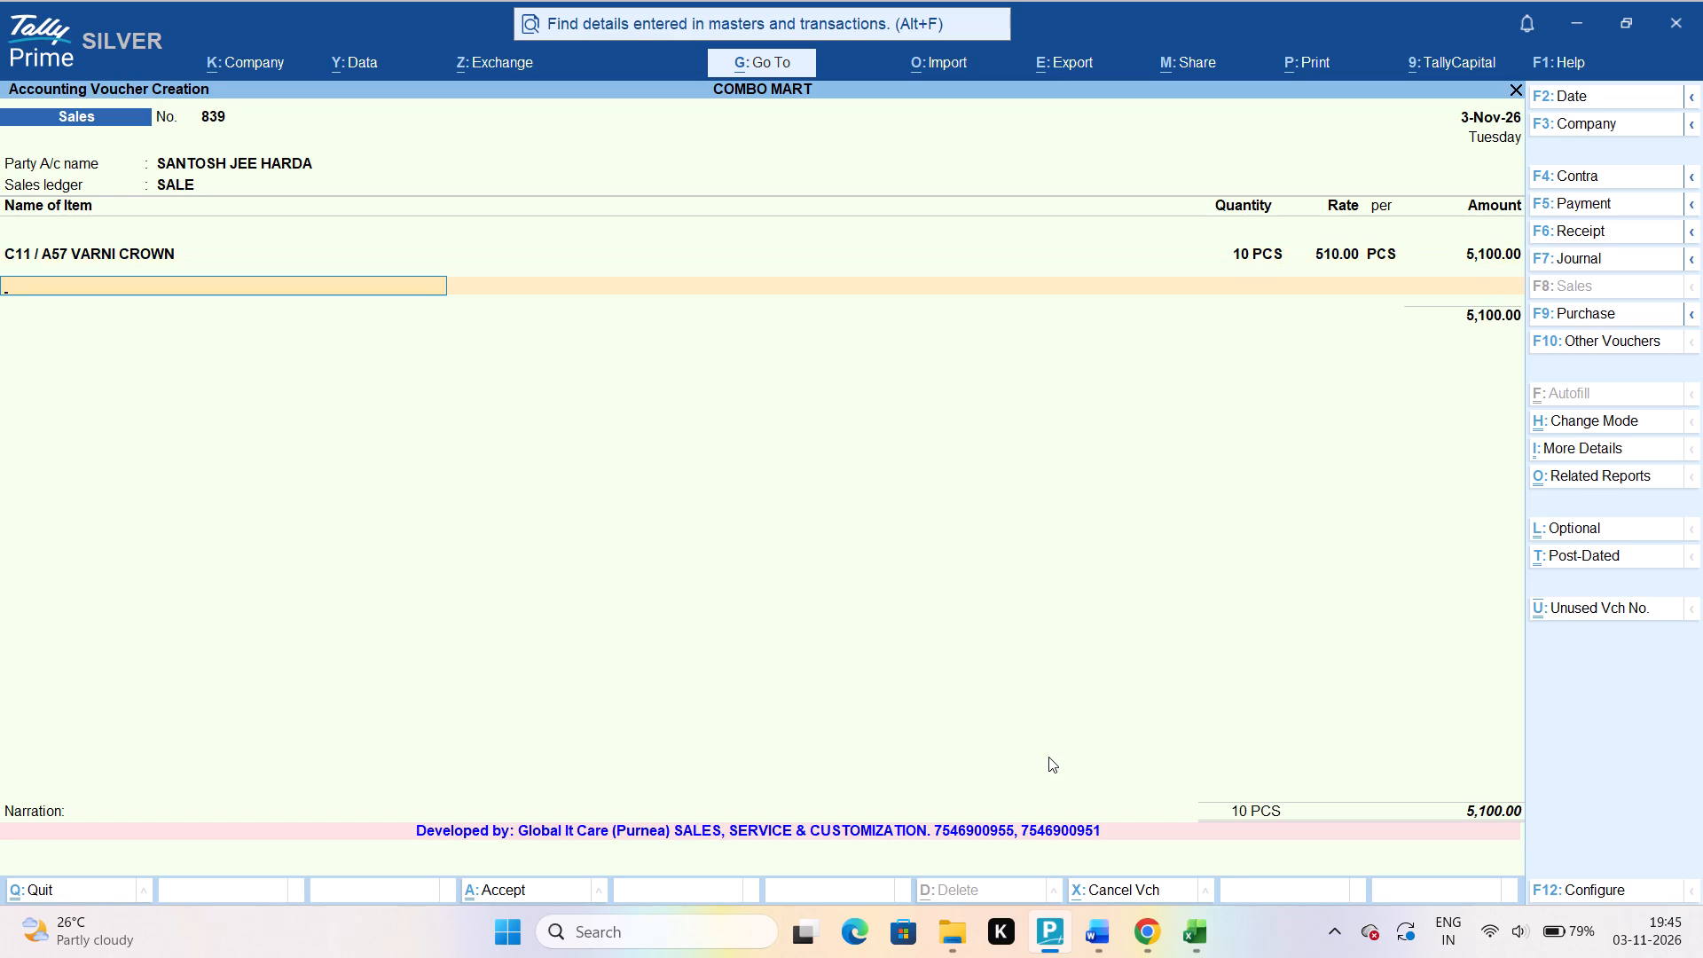
Add X690 / NOTE 7 ASK SUPER as the second item, with quantity 1 PCS and the rate set to 700.
key(x)
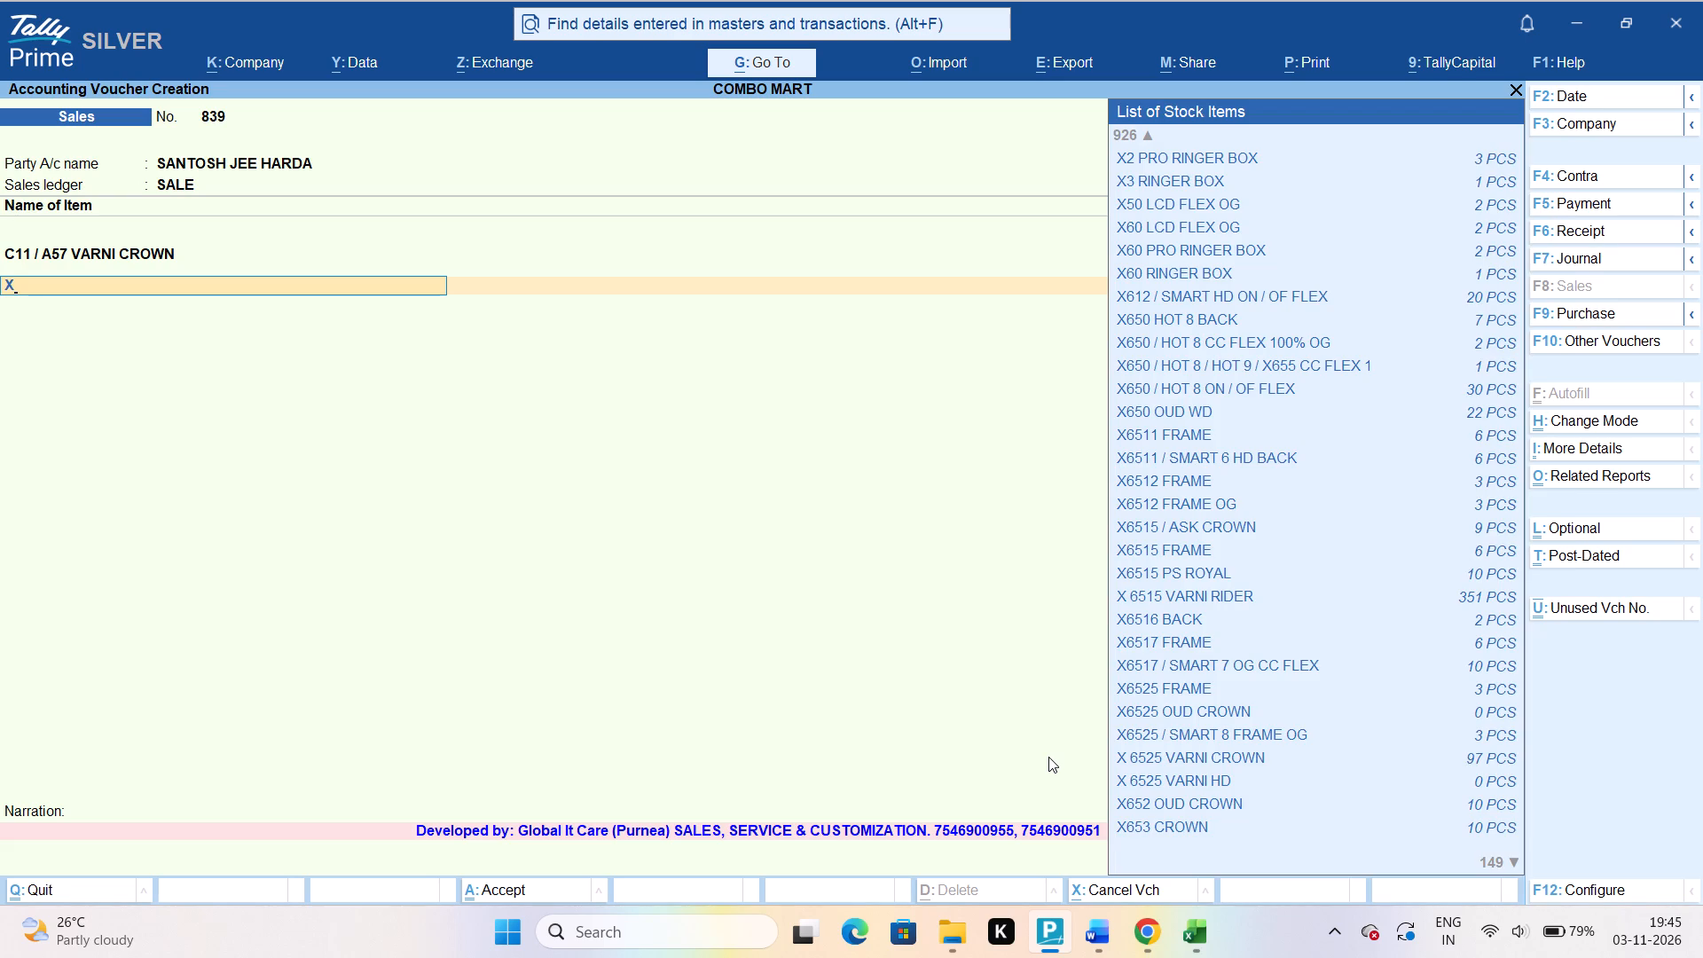
key(6)
text(90)
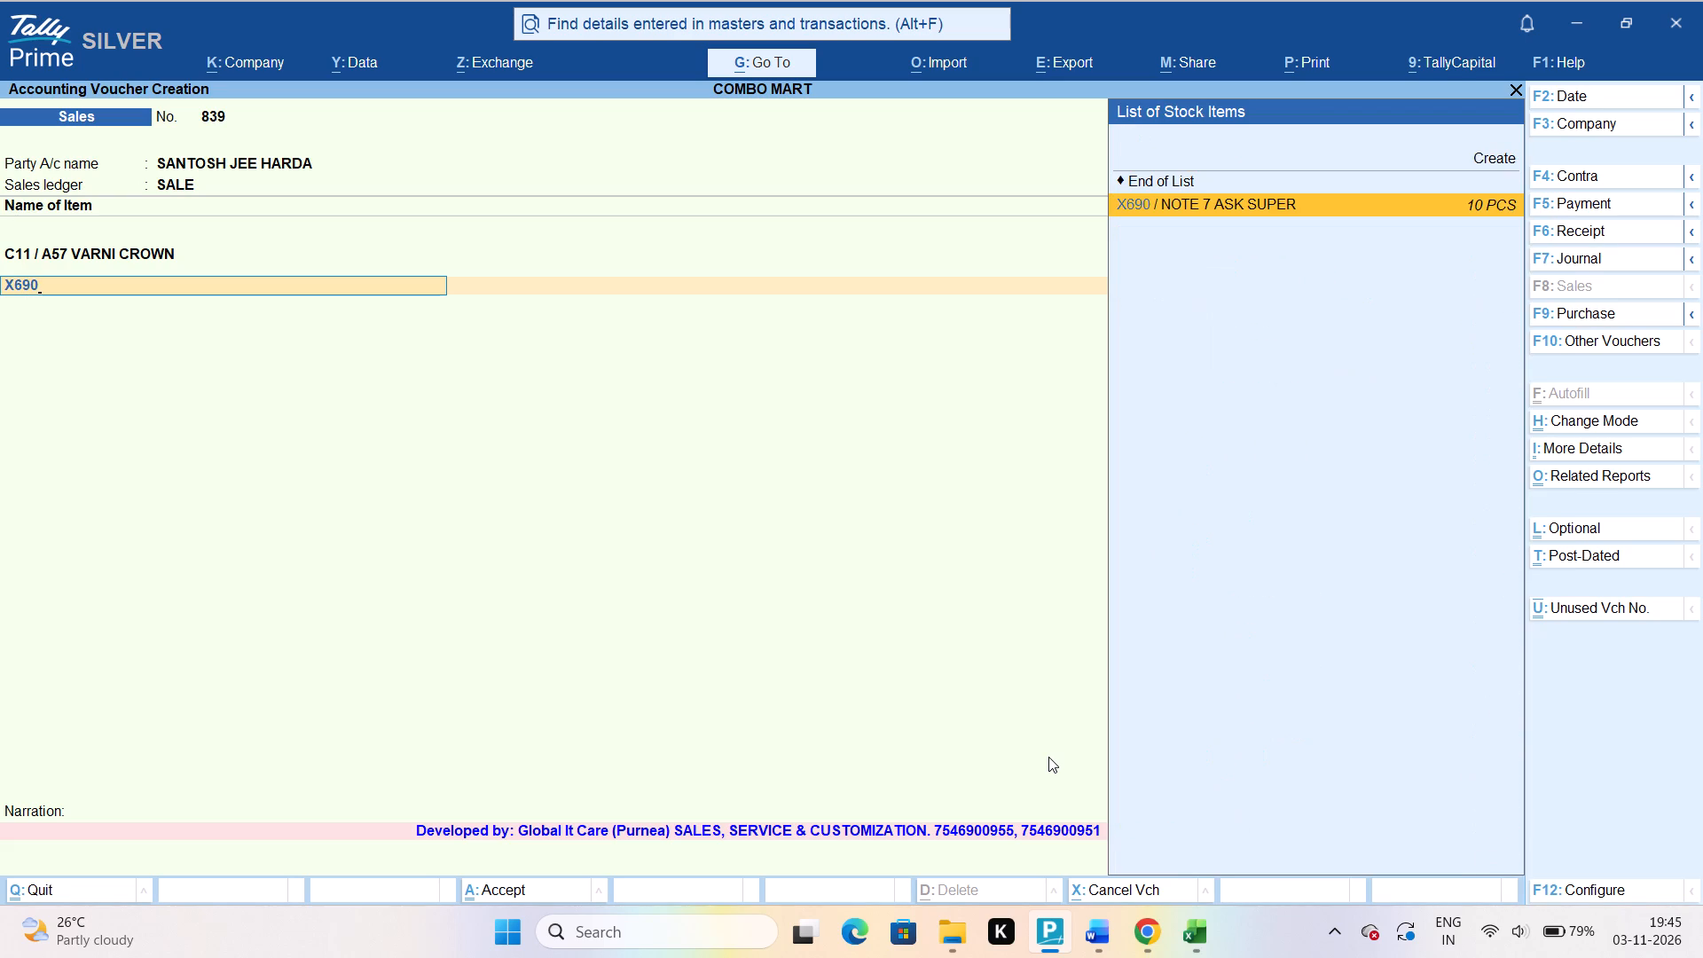
key(Return)
key(Return)
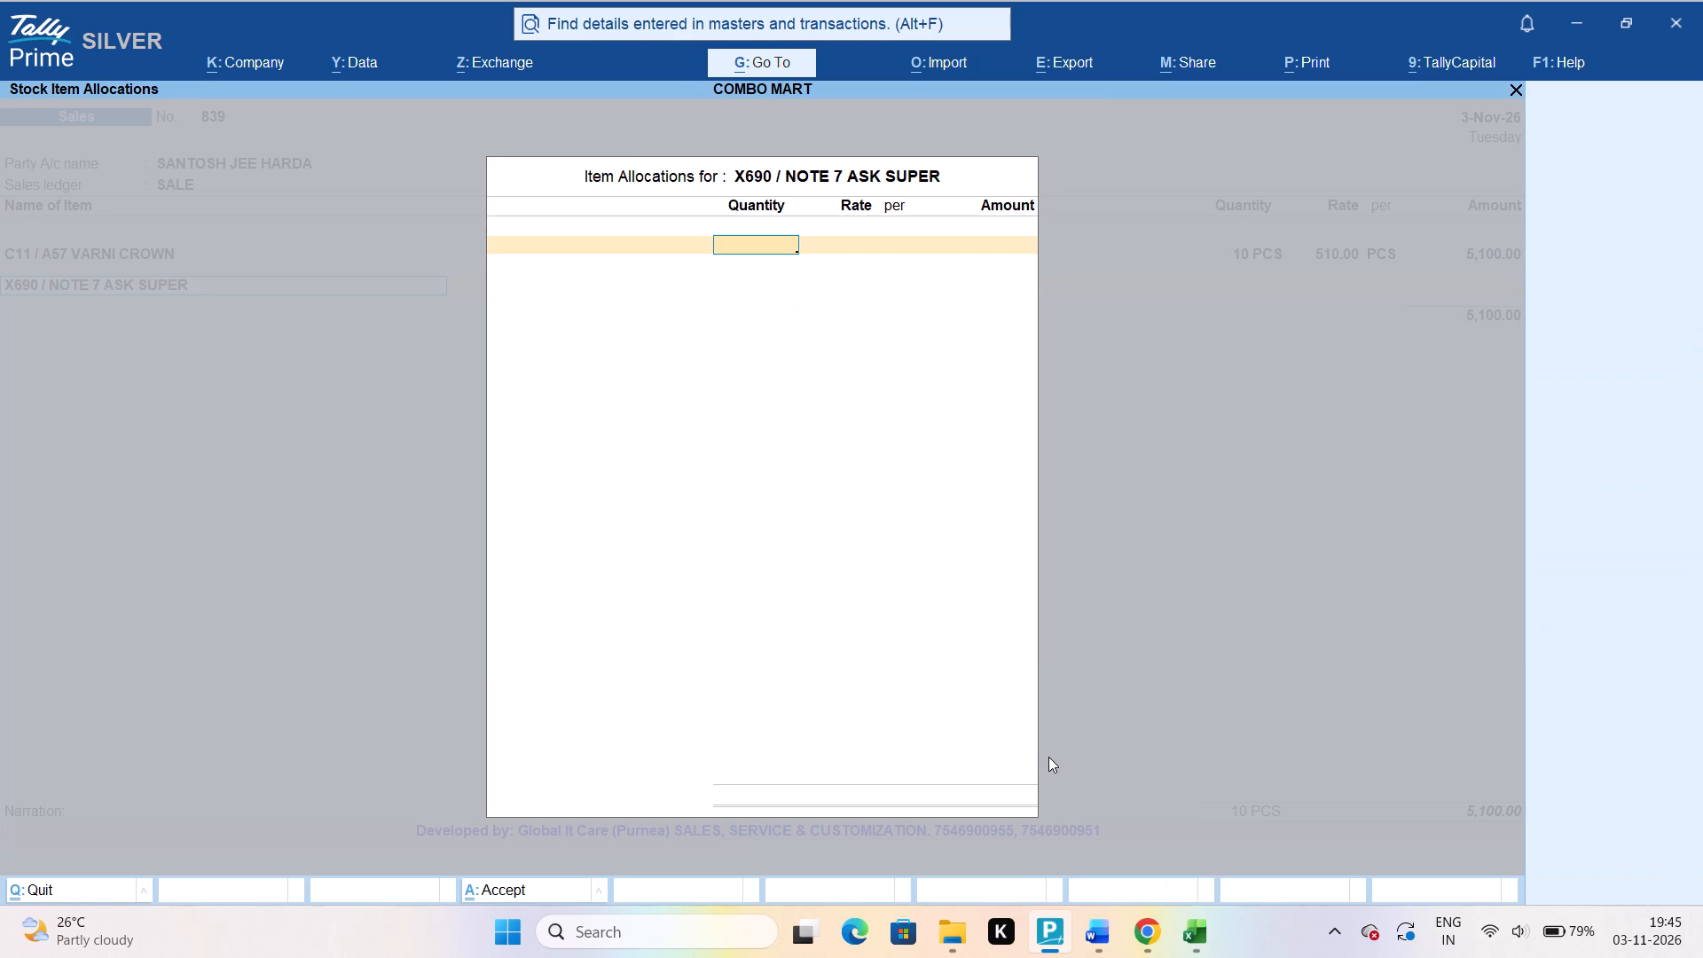
key(1)
key(Return)
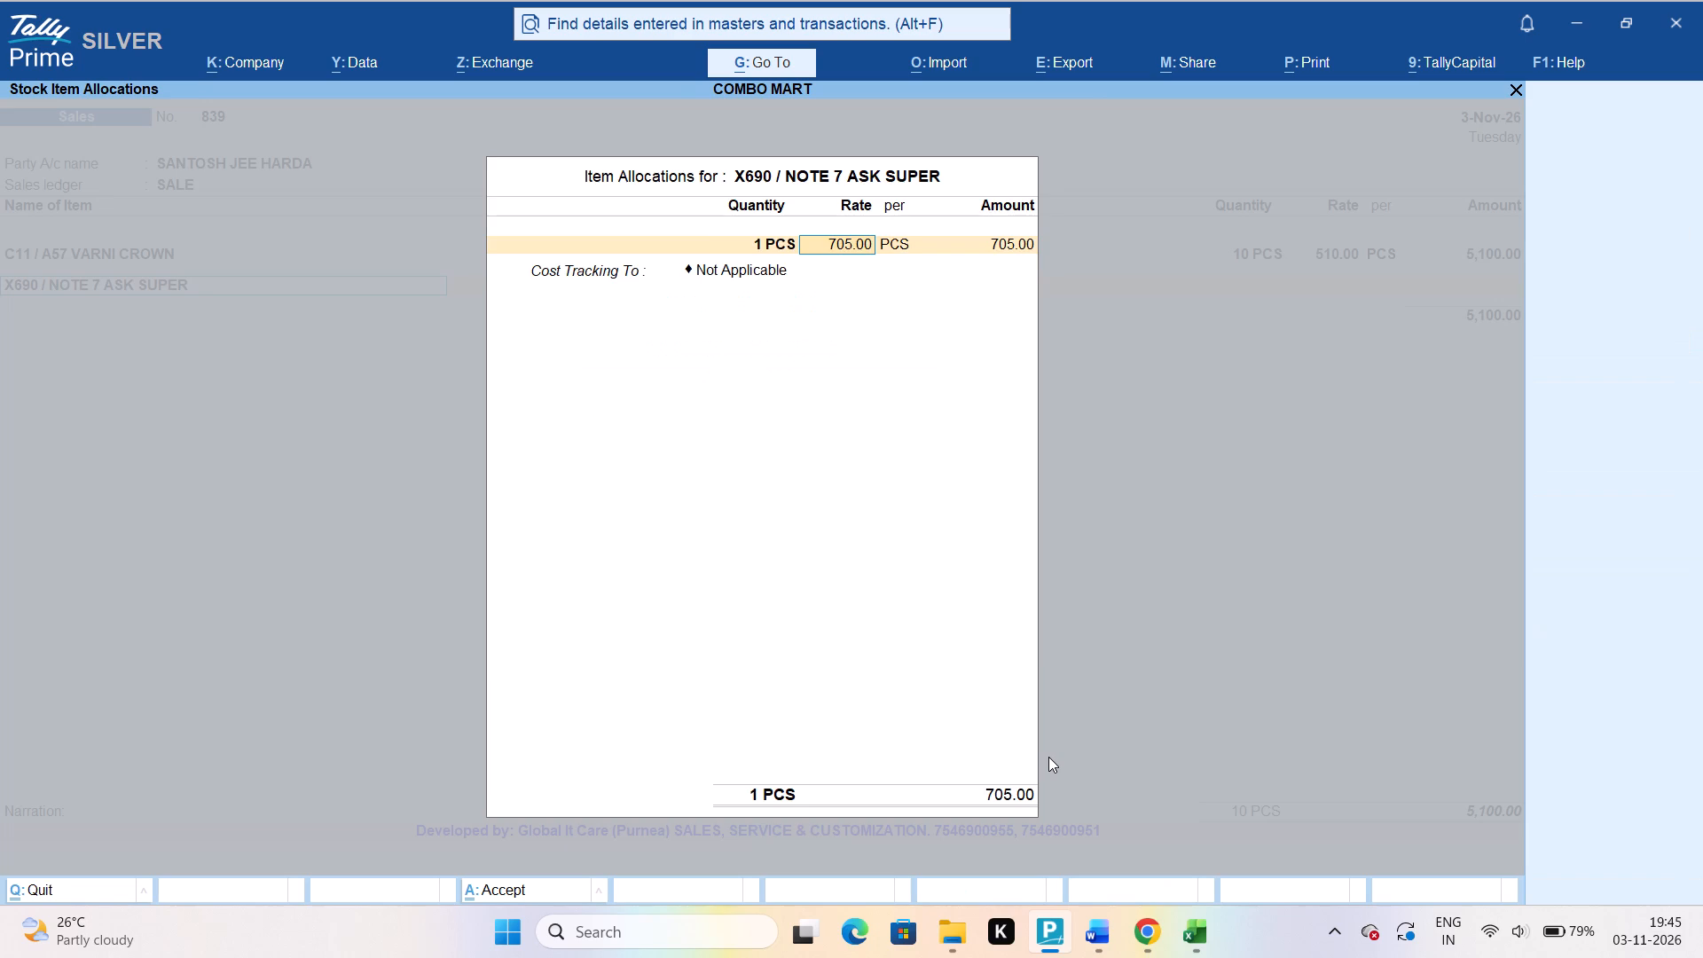
text(700)
key(Return)
key(Return)
key(Return)
key(Return)
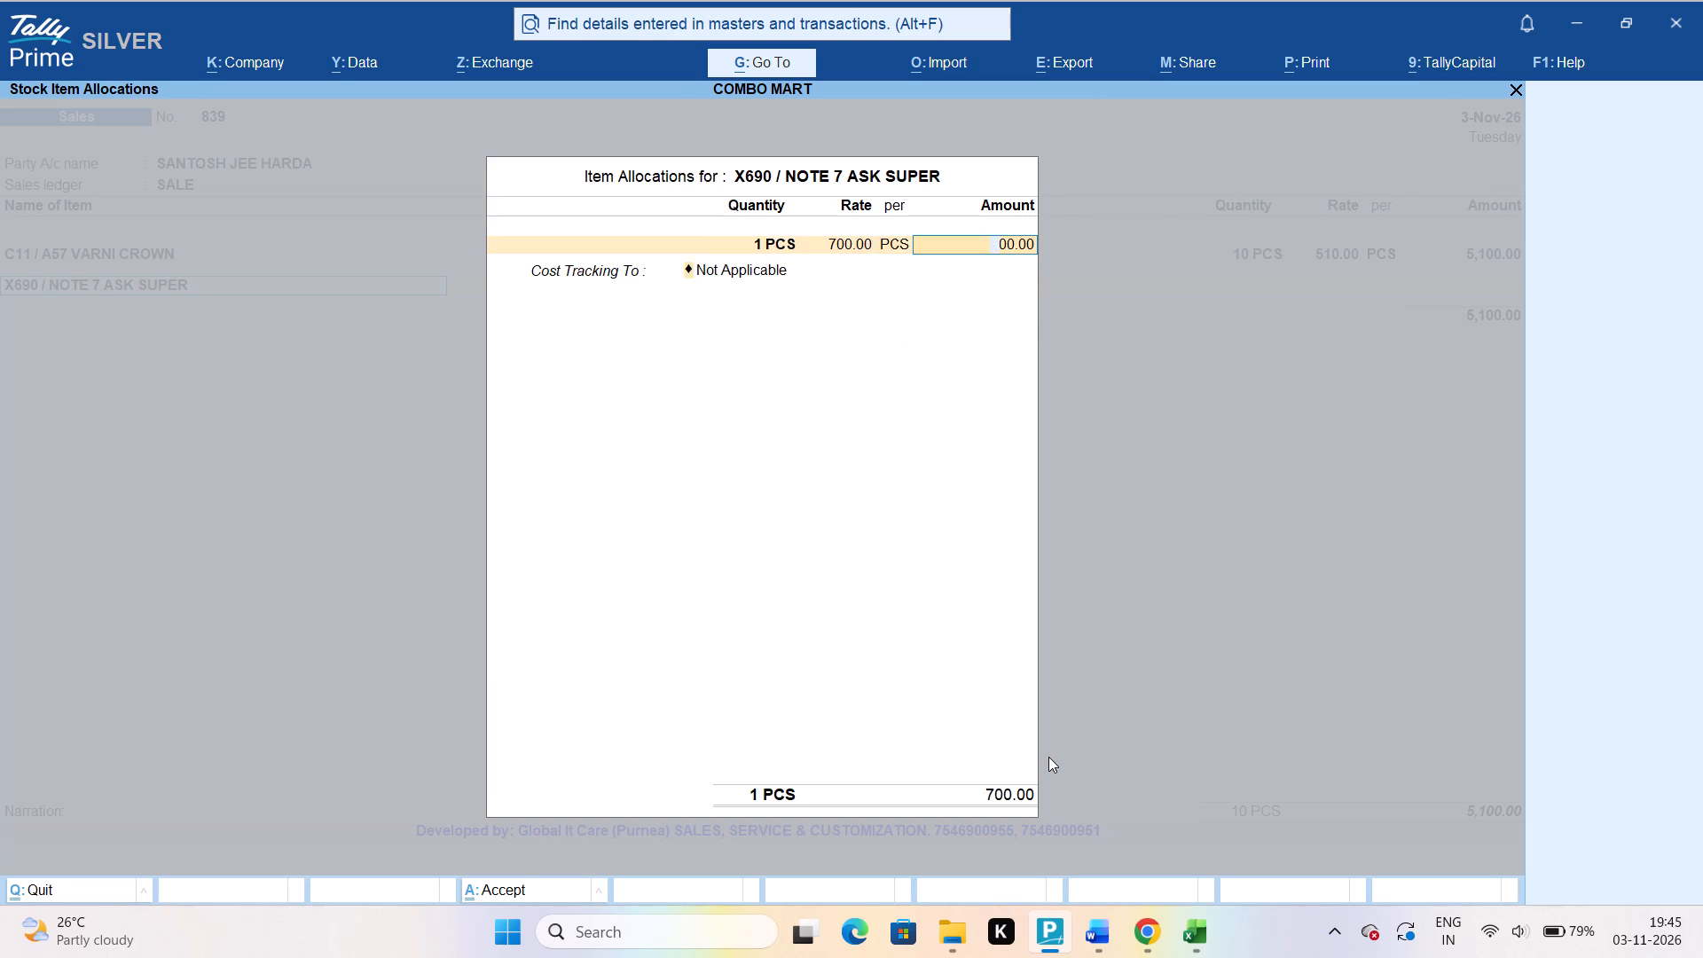
key(Return)
key(Return)
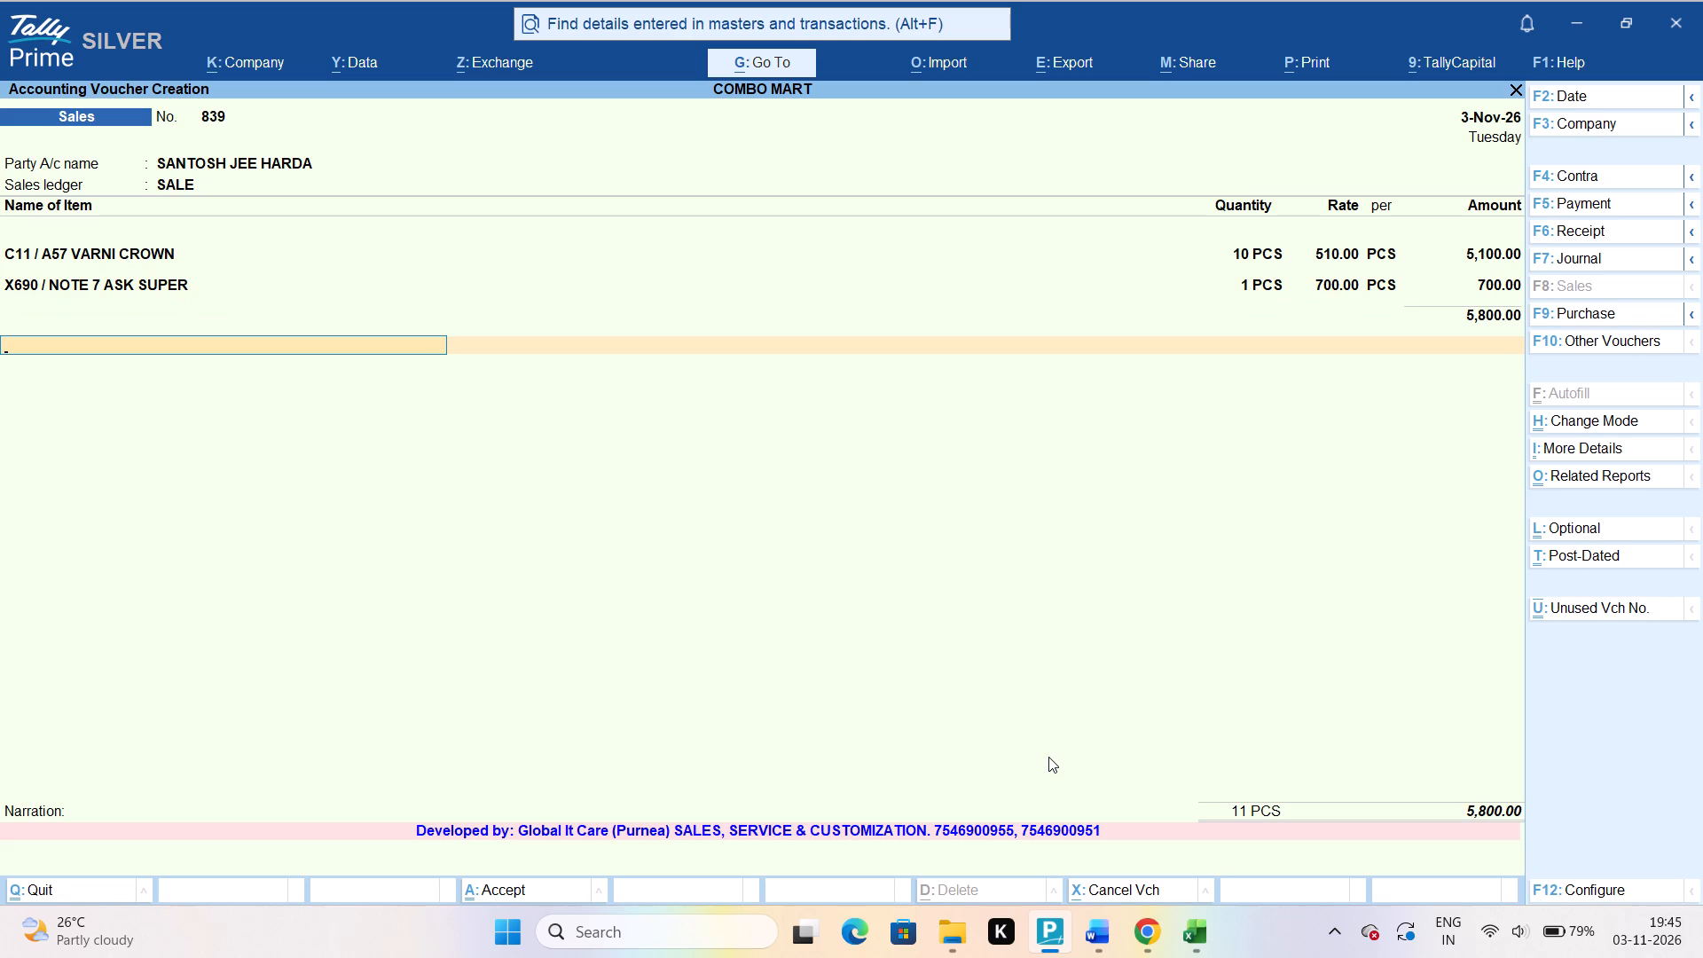
End the item list and save sales voucher No. 839.
key(Return)
key(Return)
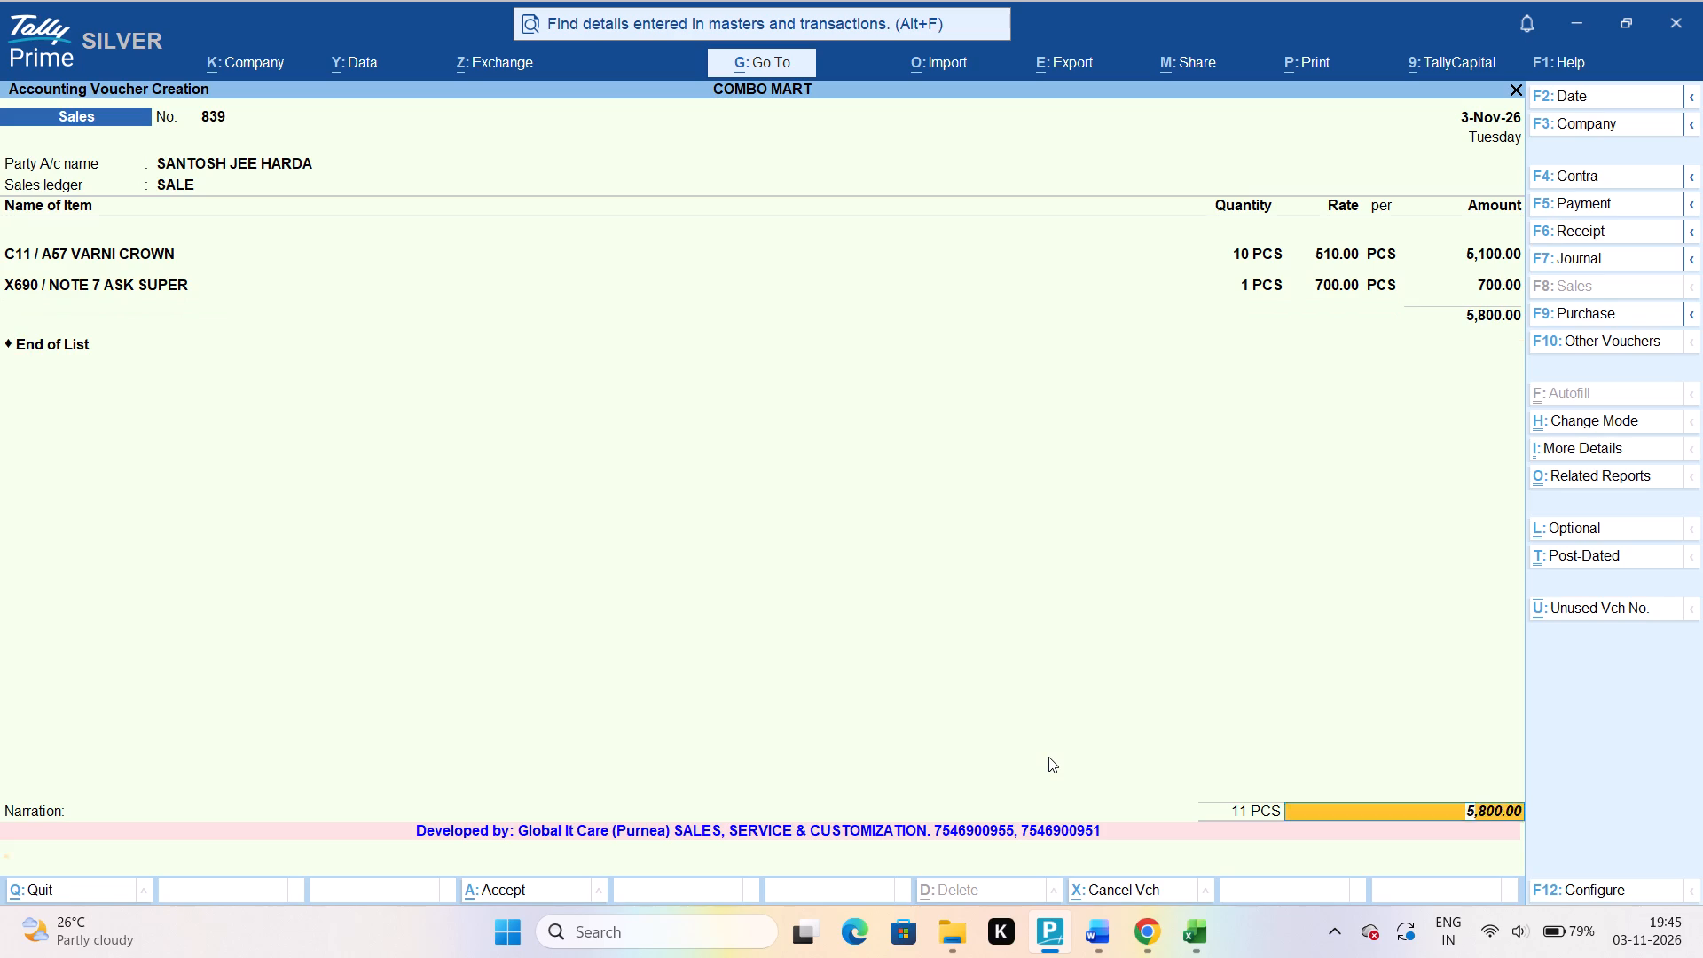
key(Return)
key(Return)
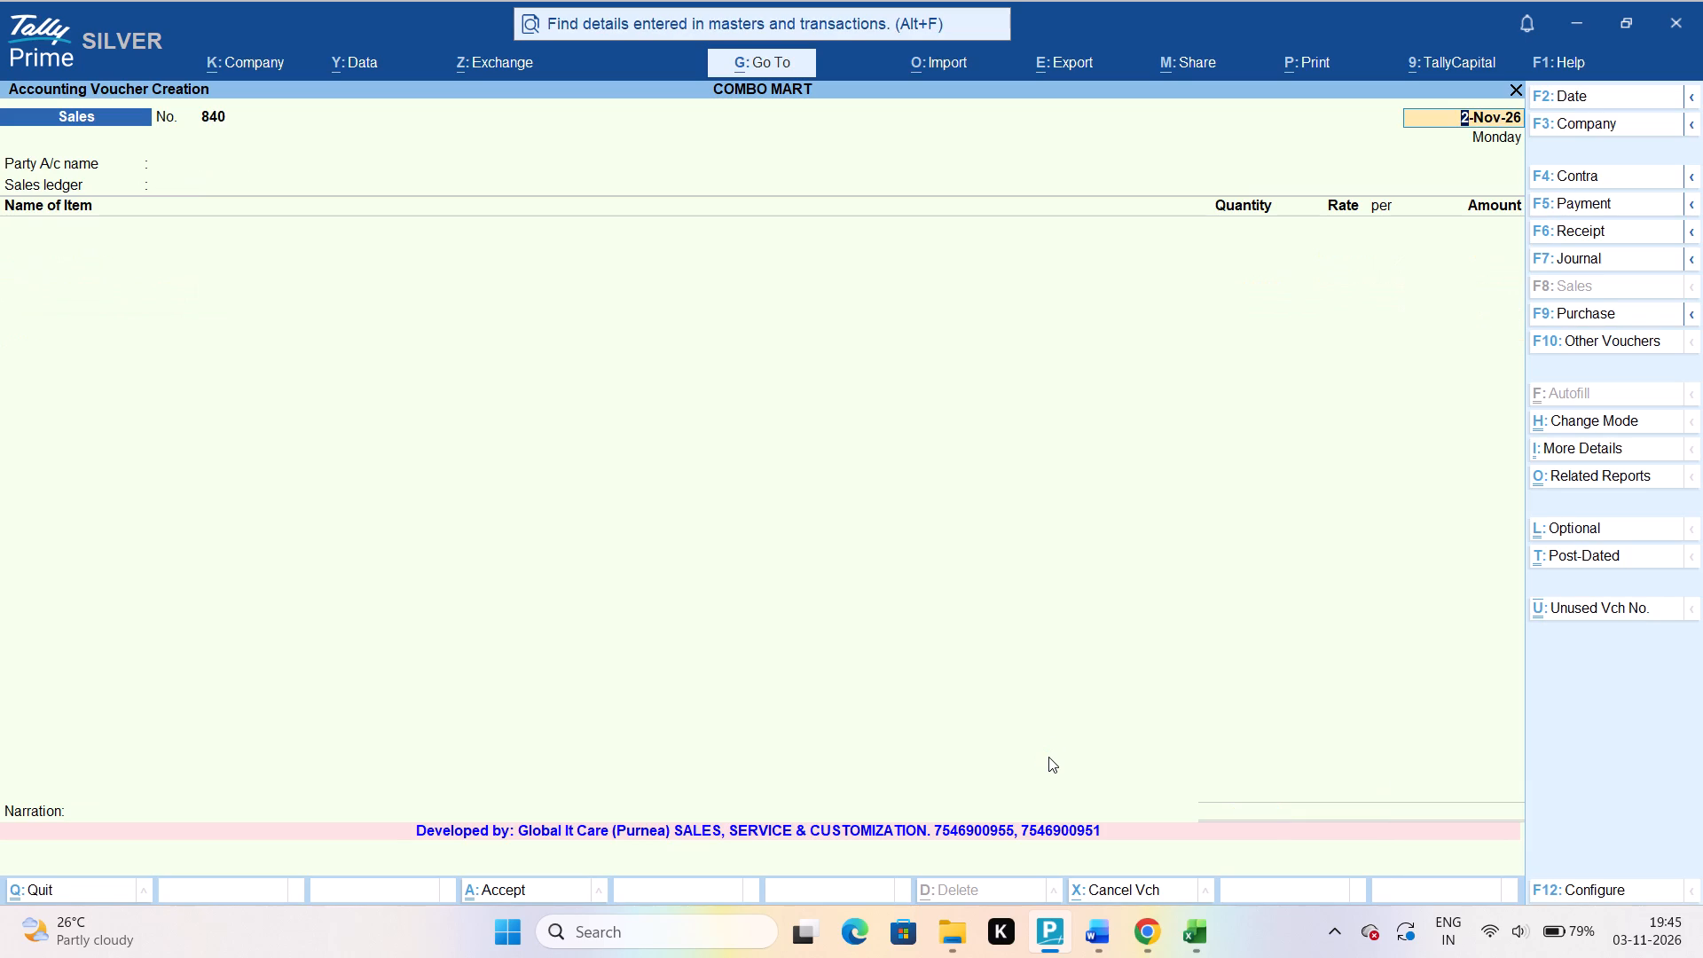
Date sales voucher No. 840 3-Nov-26, with the Hasan customer ledger as party and SALE as sales ledger.
text(3-11)
key(Return)
text(HASA)
key(Return)
key(ctrl+a)
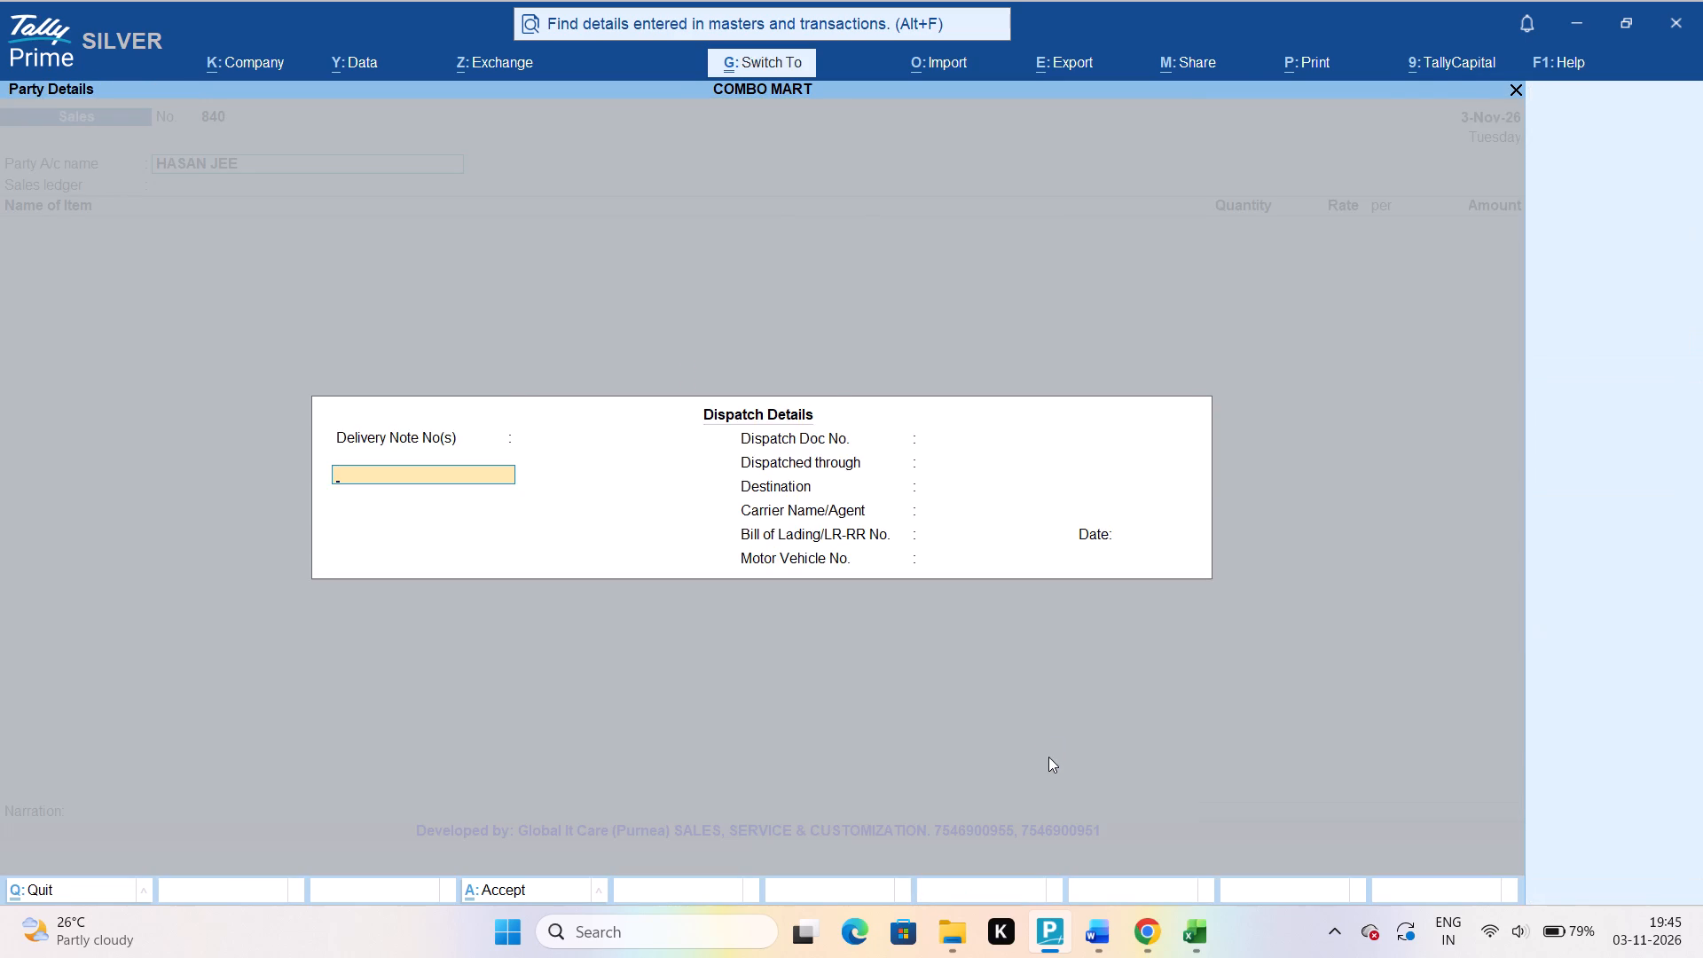
key(ctrl+a)
key(Return)
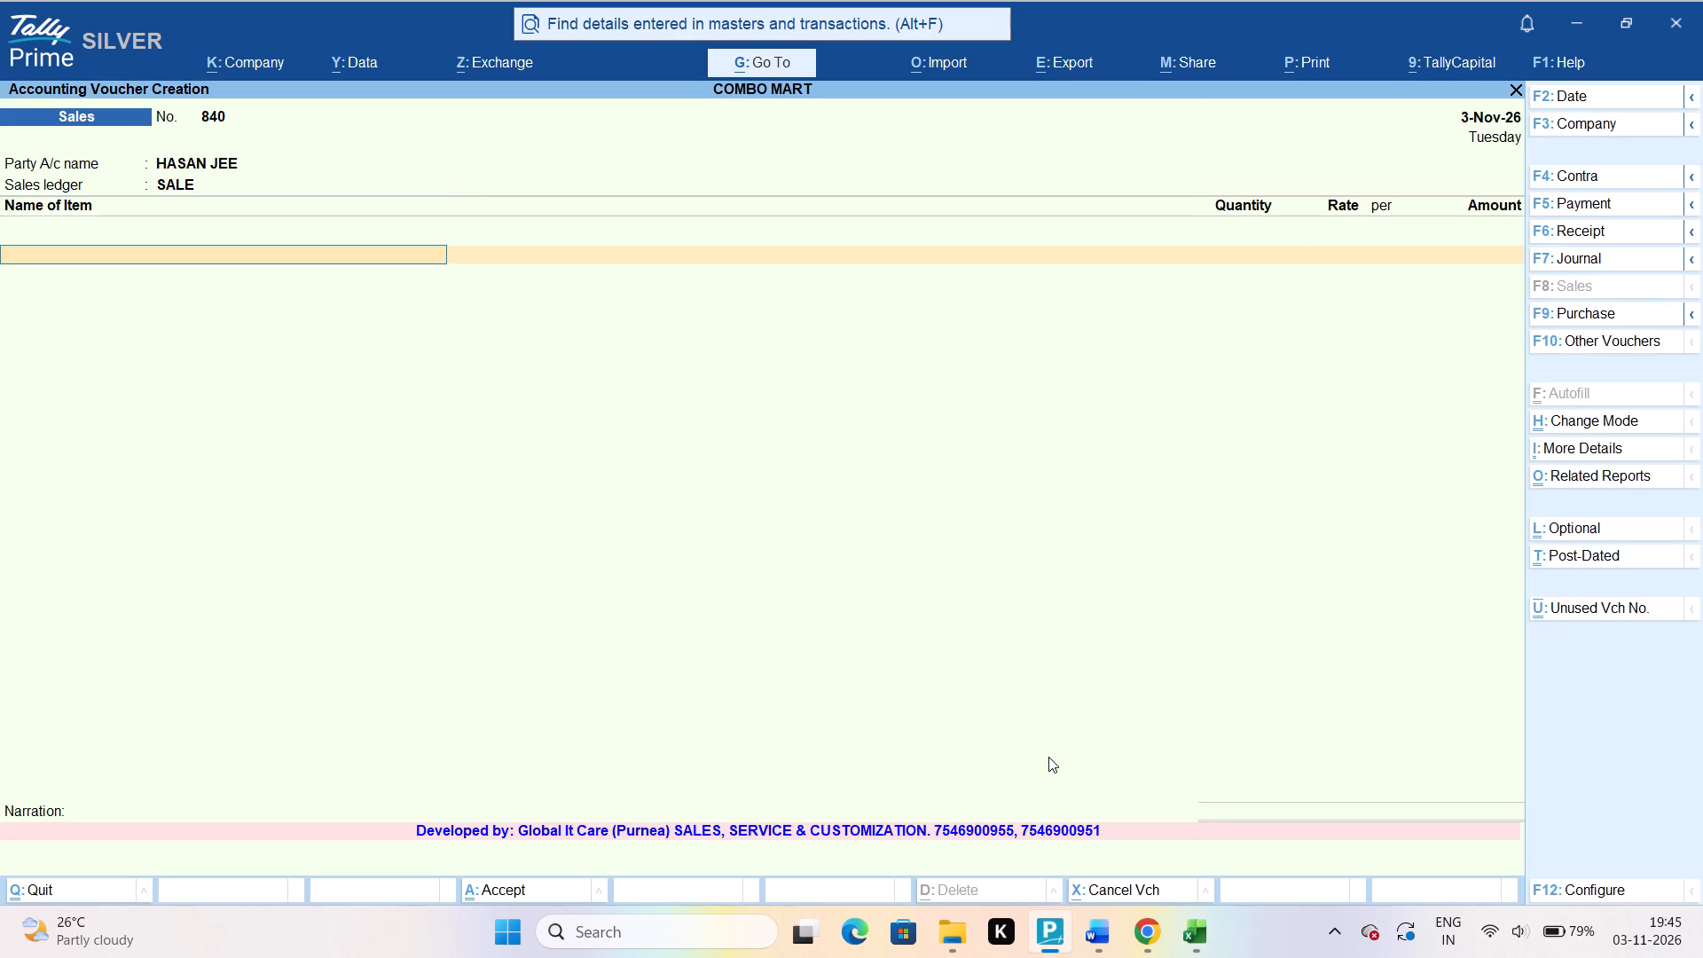
Add MI A1 NEW VARNI CROWN as the first item, with quantity 1 PCS and the rate set to 530.
text(A1 NEW)
key(space)
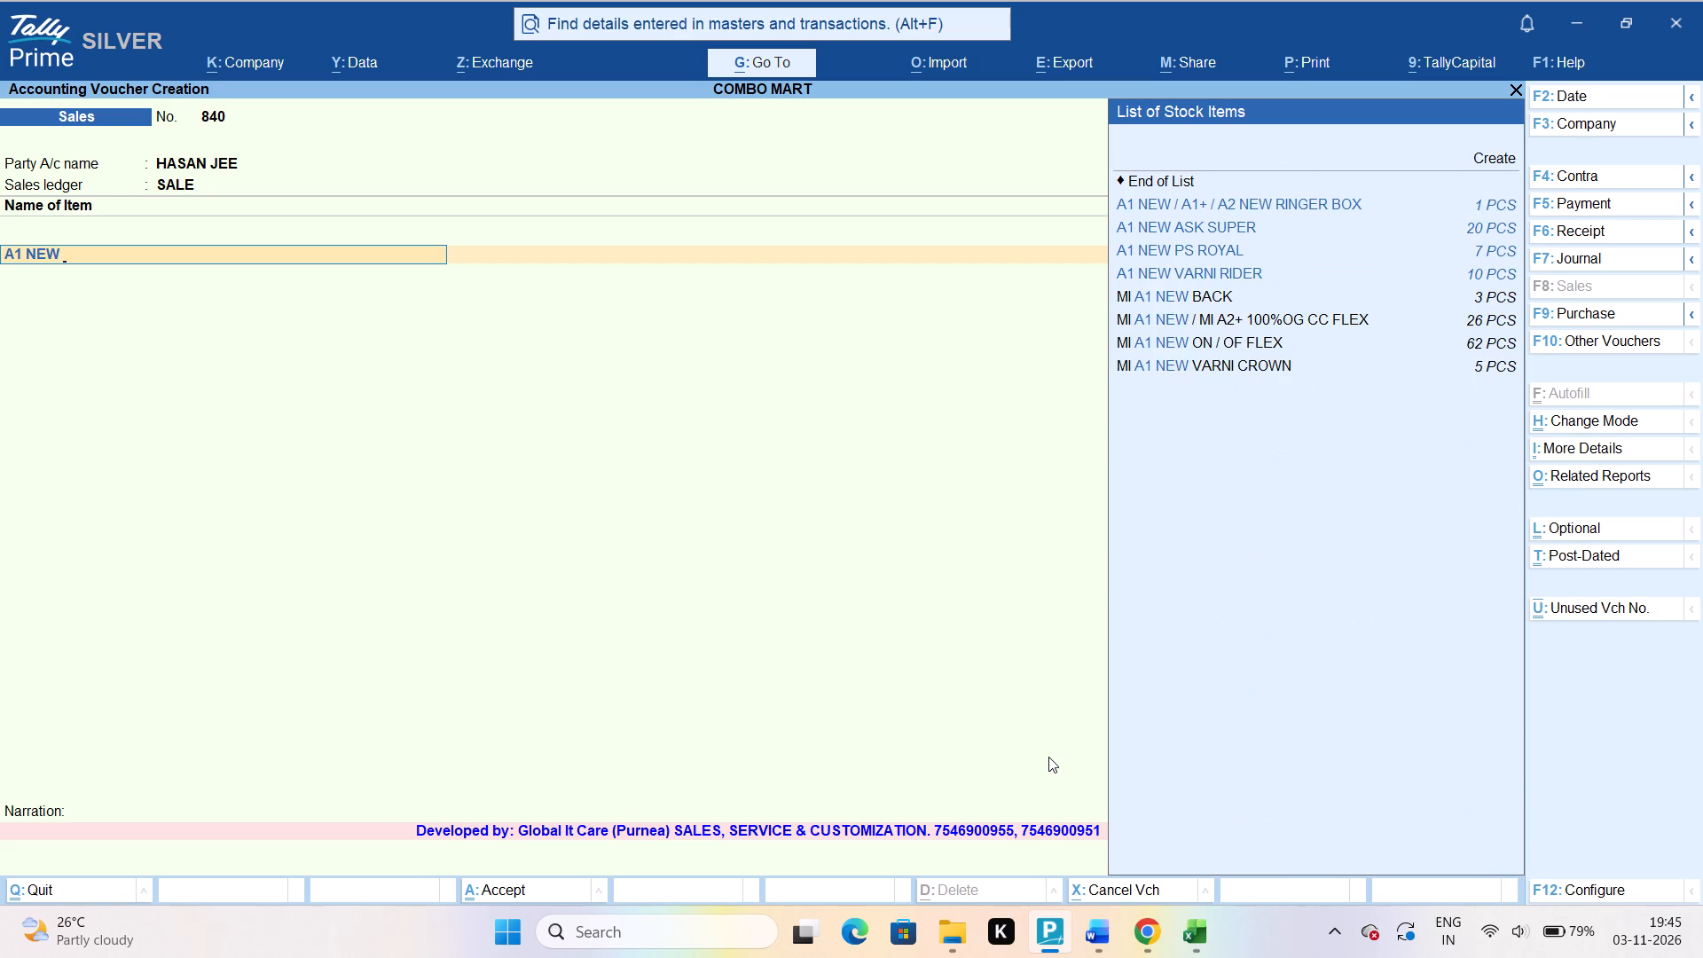
text(VAR)
key(Down)
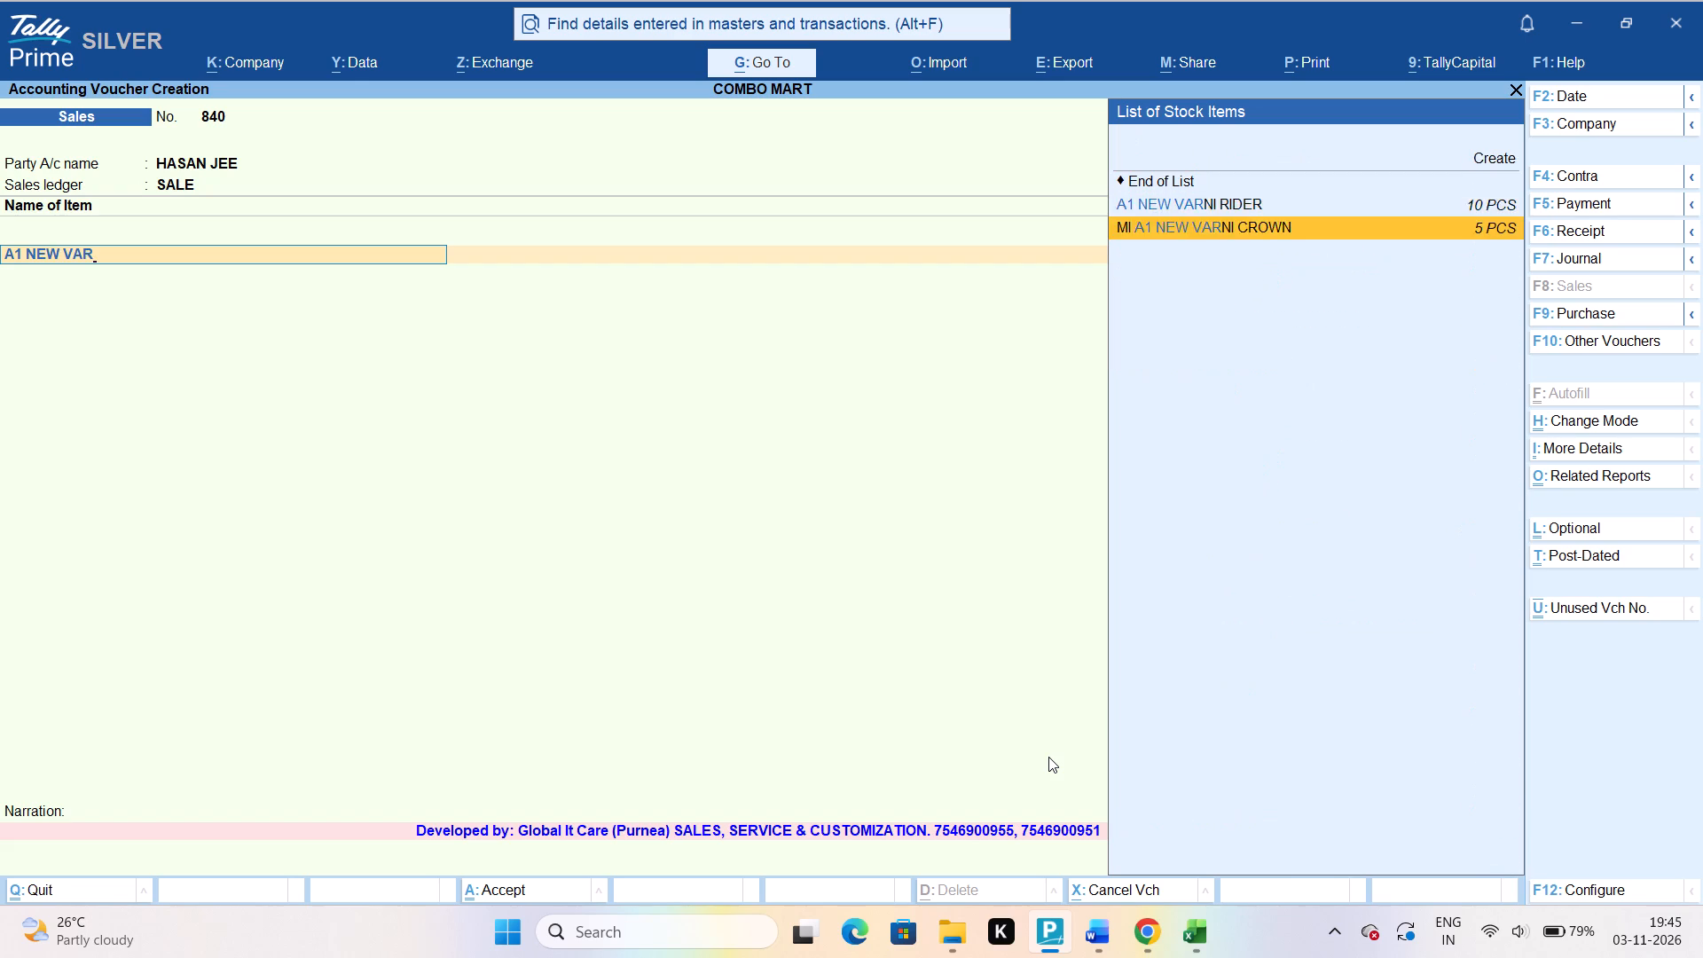
key(Return)
key(Return)
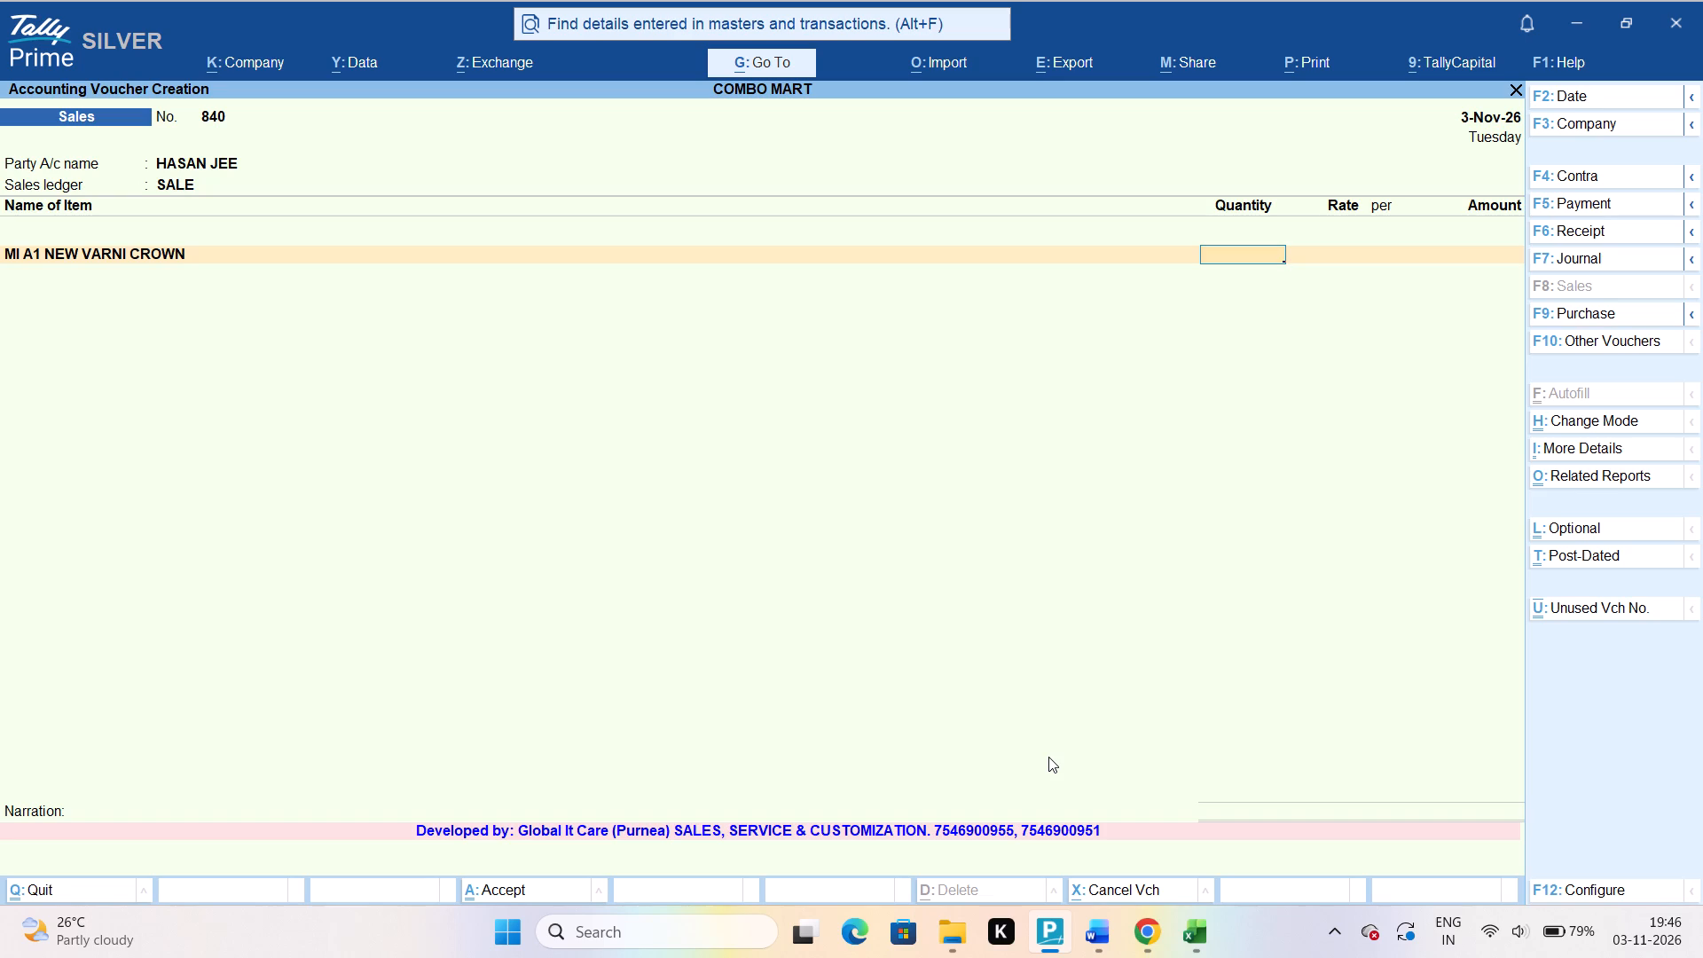
key(Return)
key(BackSpace)
key(1)
key(Return)
text(530)
key(Return)
key(Return)
key(Return)
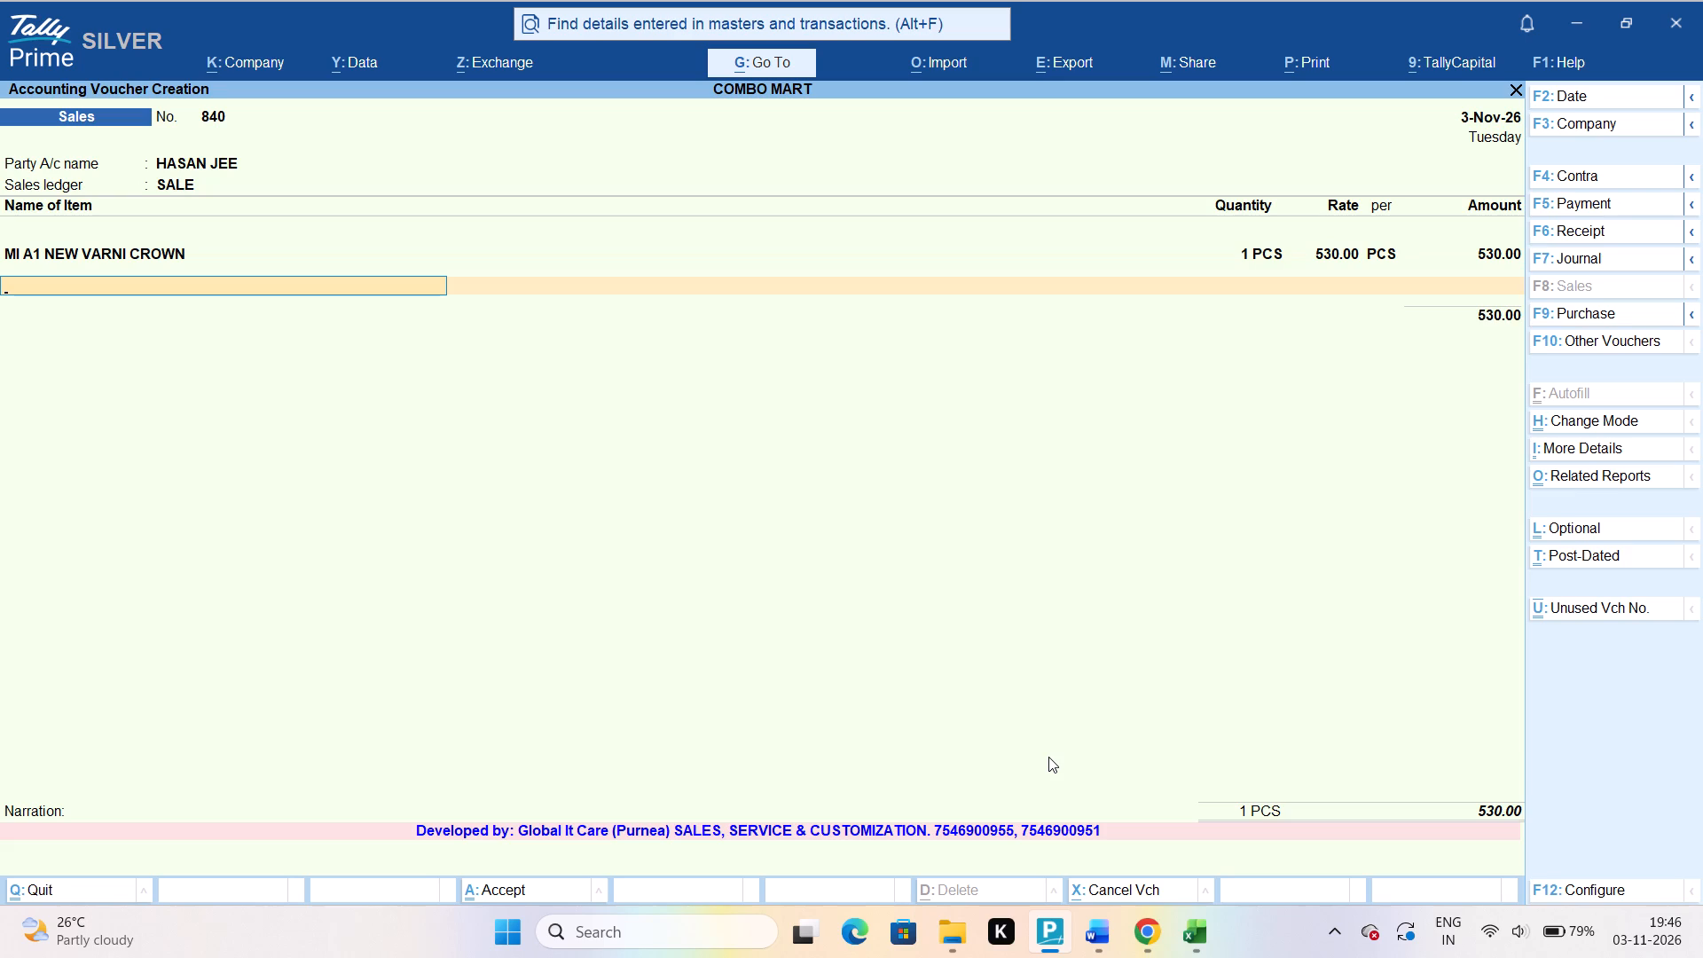
Add A03S ON / OF FLEX as the second item, with quantity 1 PCS and the rate set to 20.
text(A1)
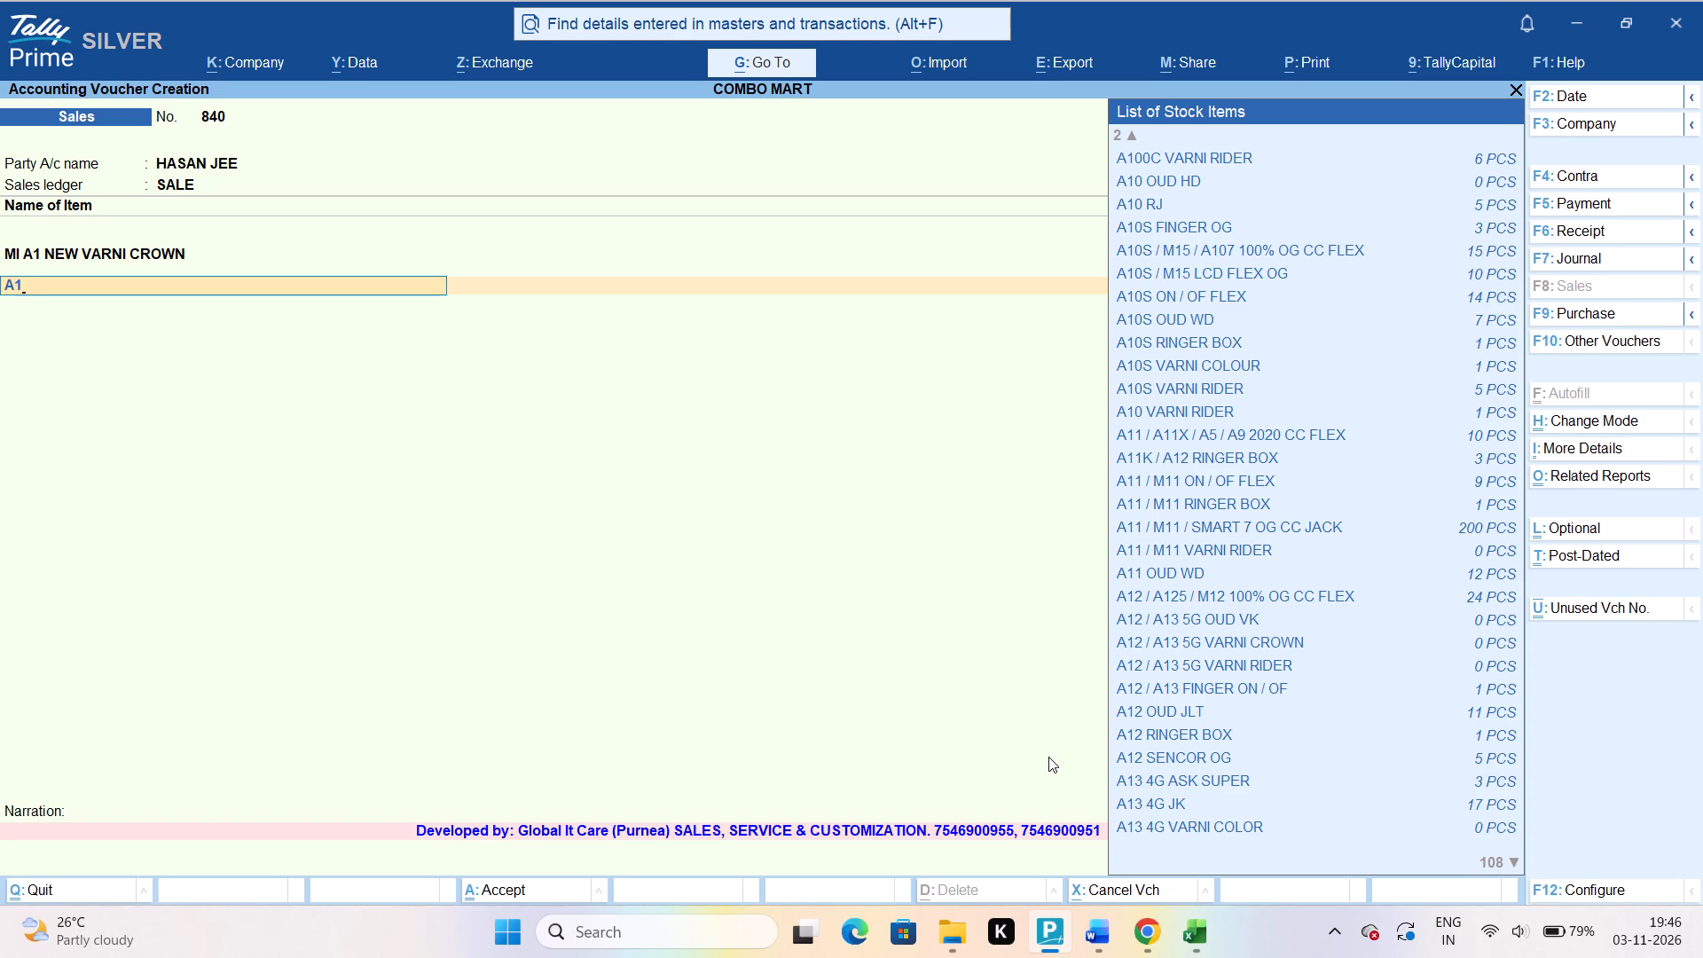
key(BackSpace)
key(BackSpace)
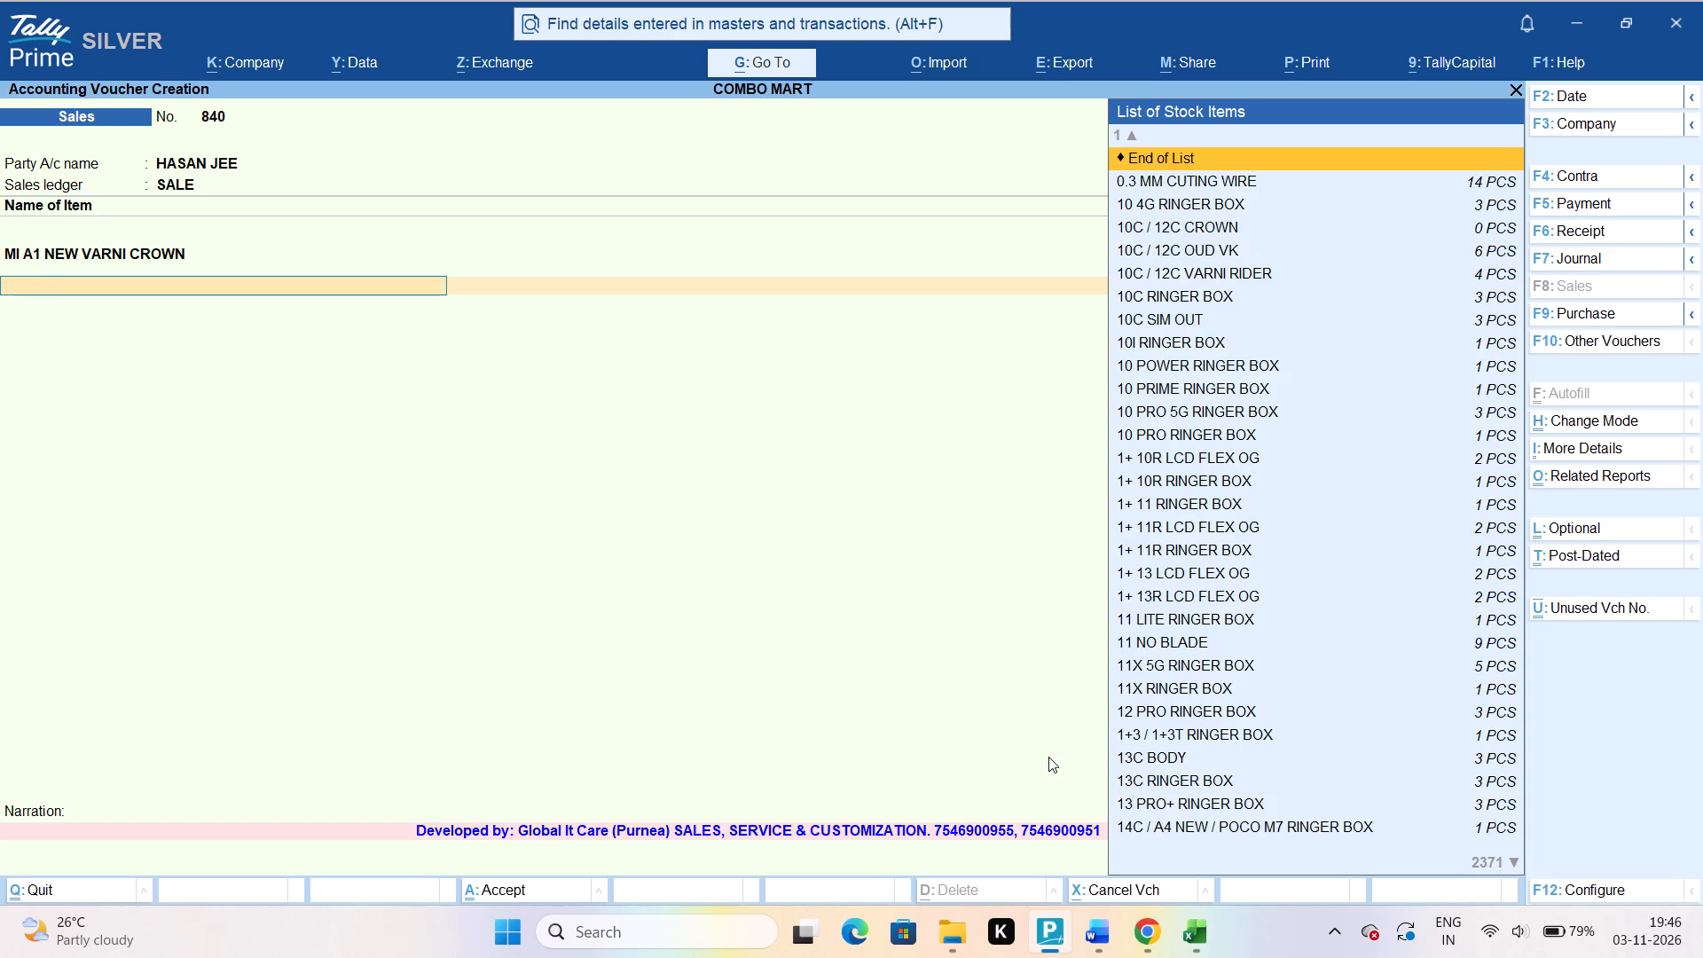
text(A1)
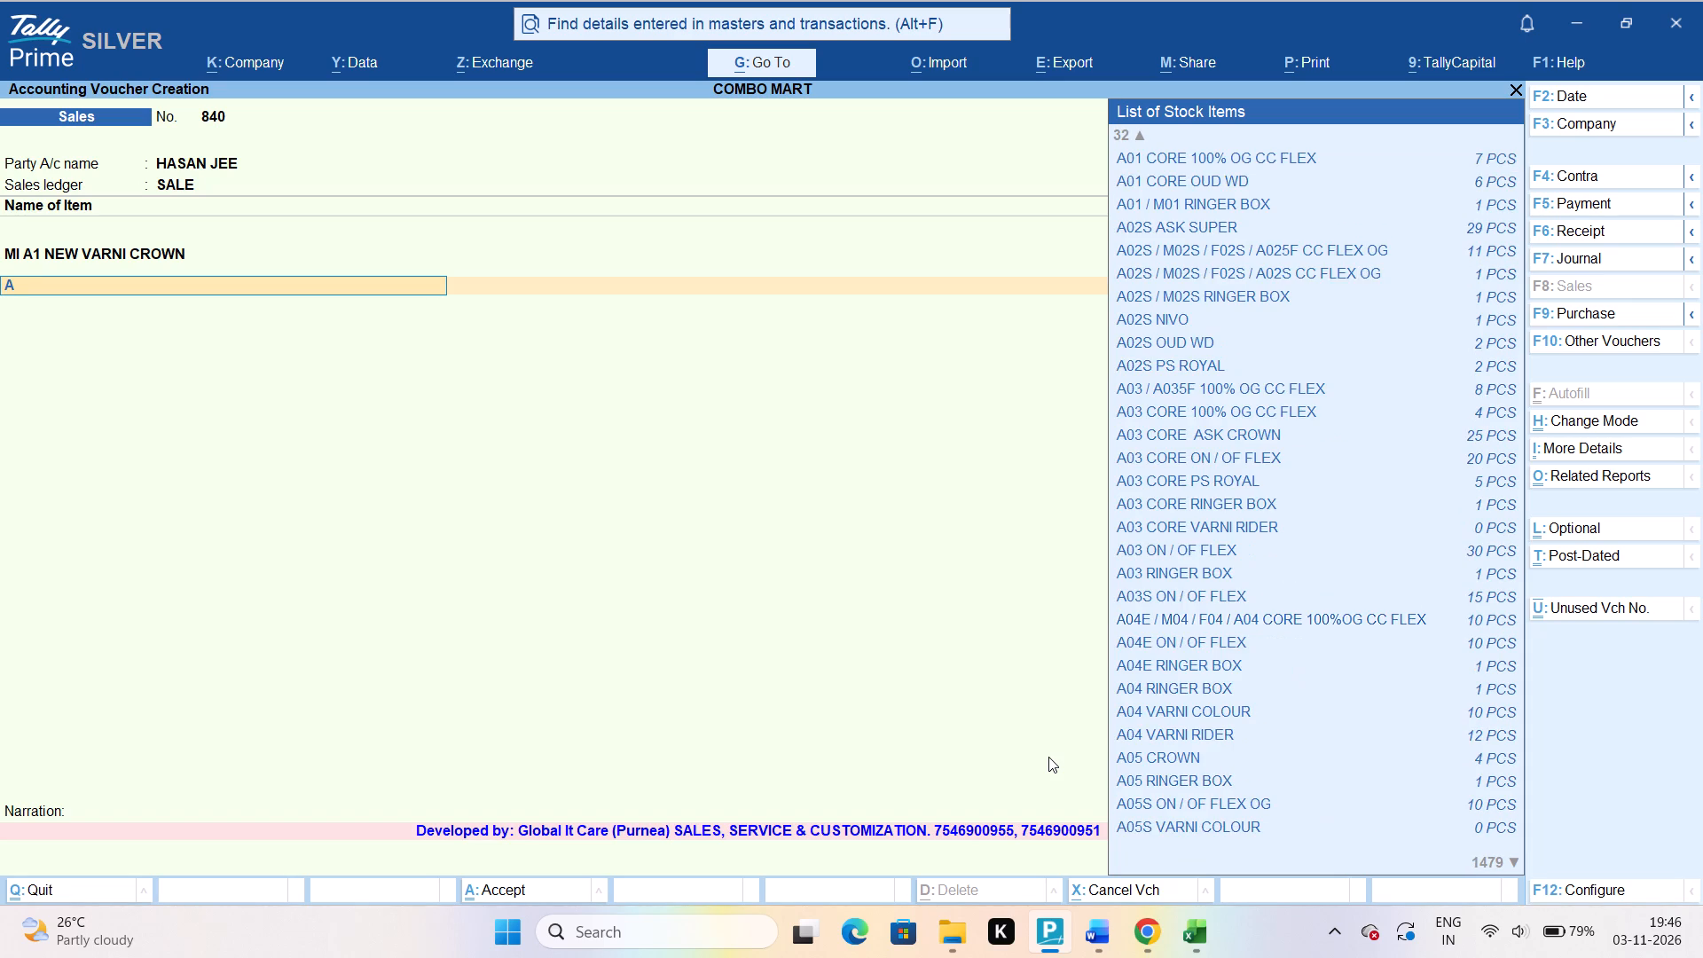
key(BackSpace)
text(03S)
key(Return)
key(Return)
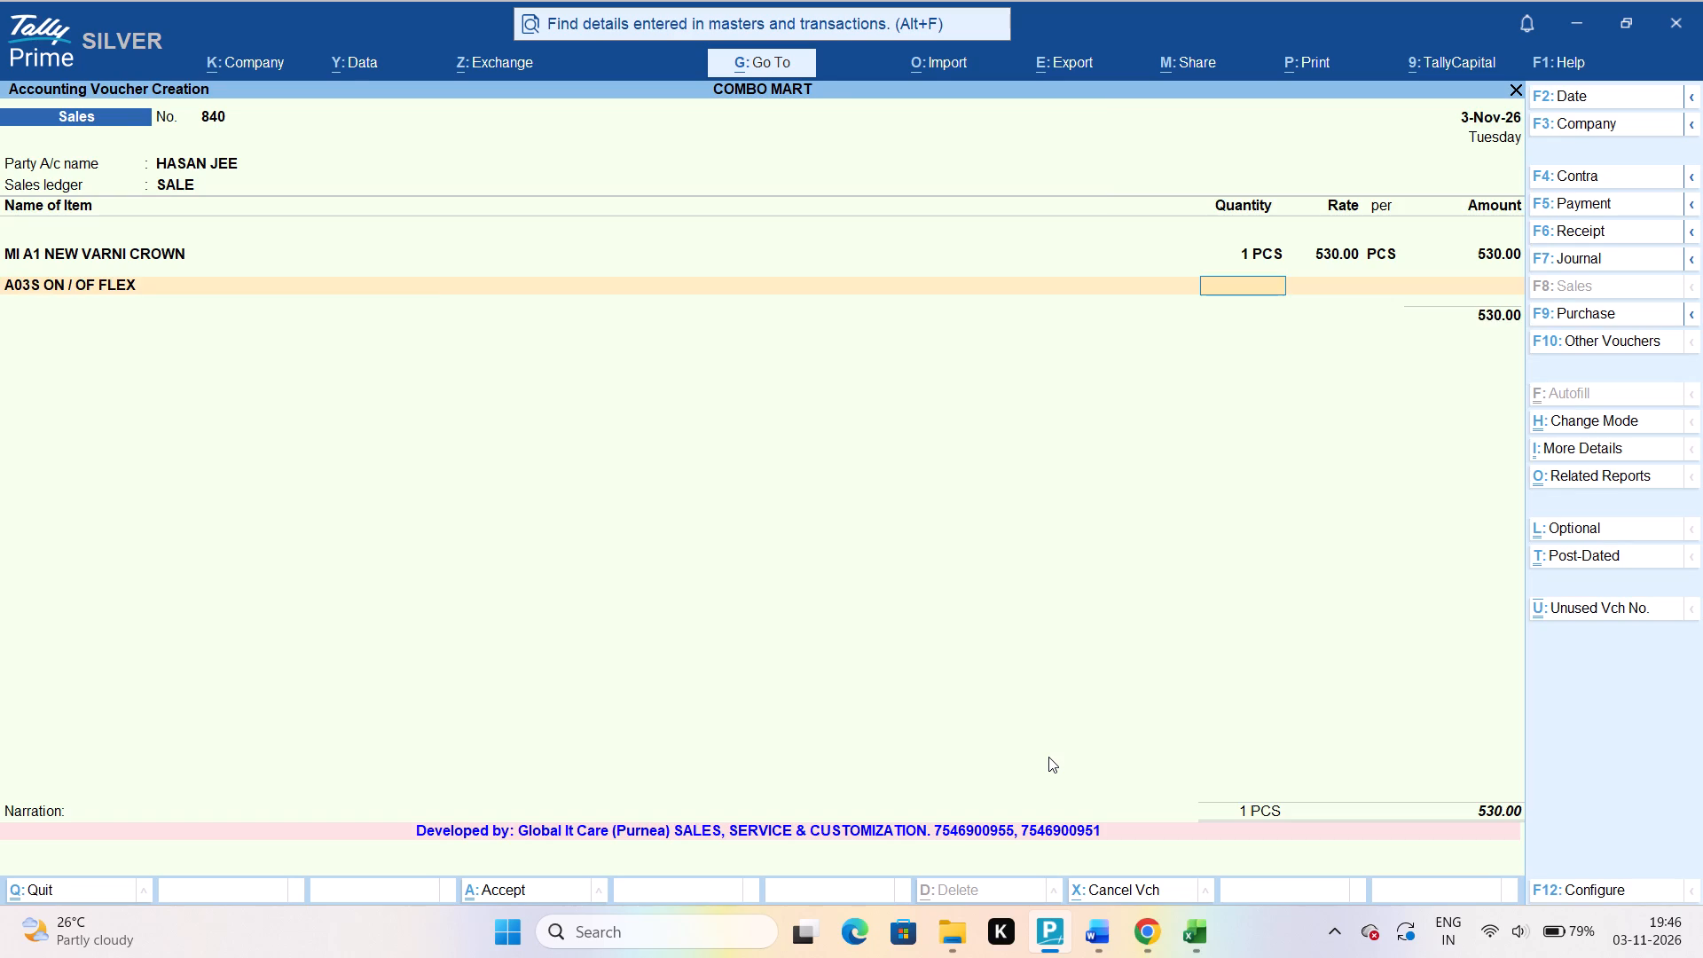
key(1)
key(Return)
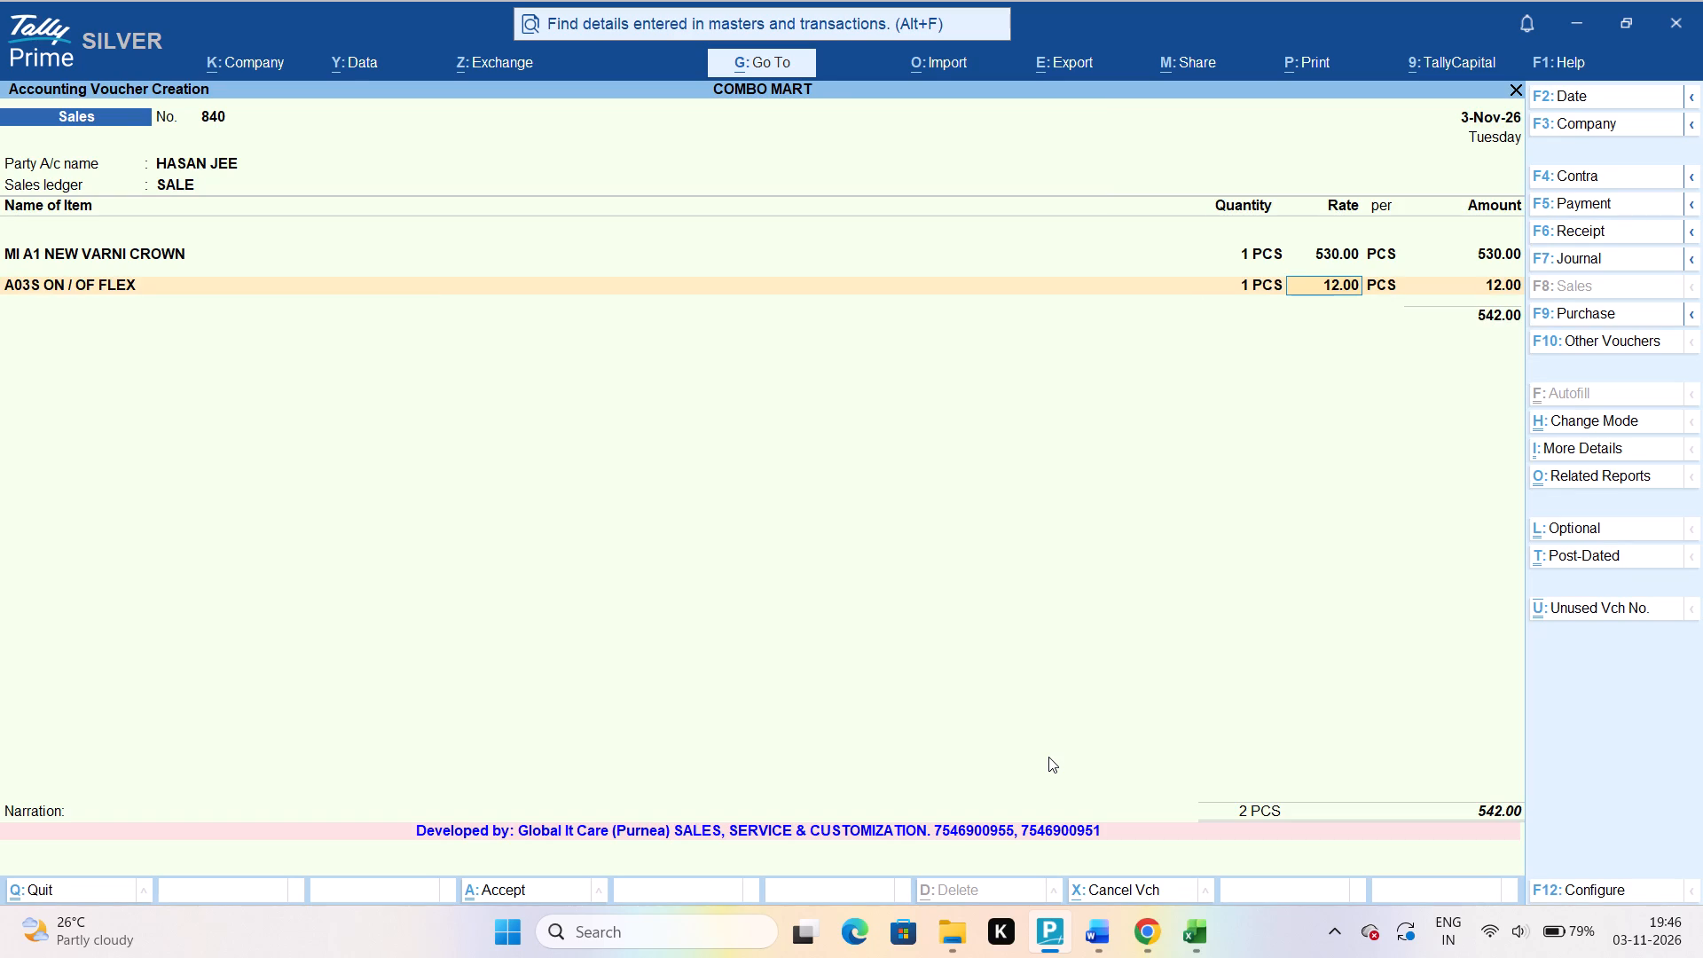
text(20)
key(Return)
Save sales voucher No. 840.
key(ctrl+a)
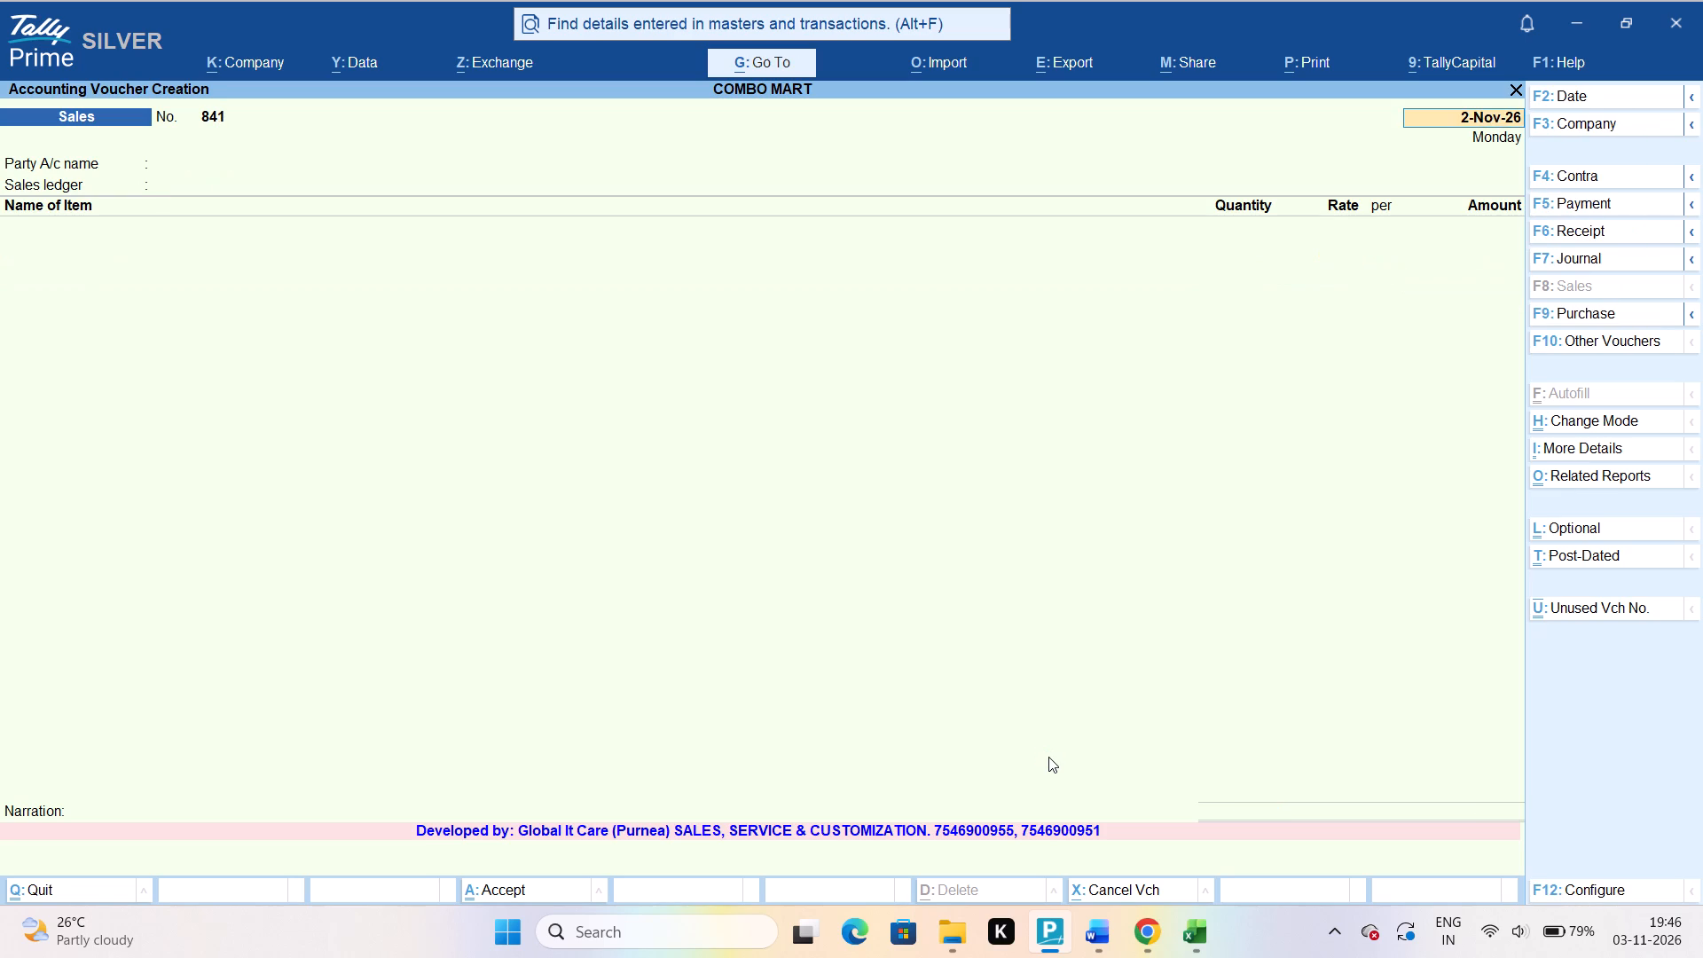
Date sales voucher No. 841 3-Nov-26, with the Vikash customer ledger as party and SALE as sales ledger.
key(3)
text(-11)
key(Return)
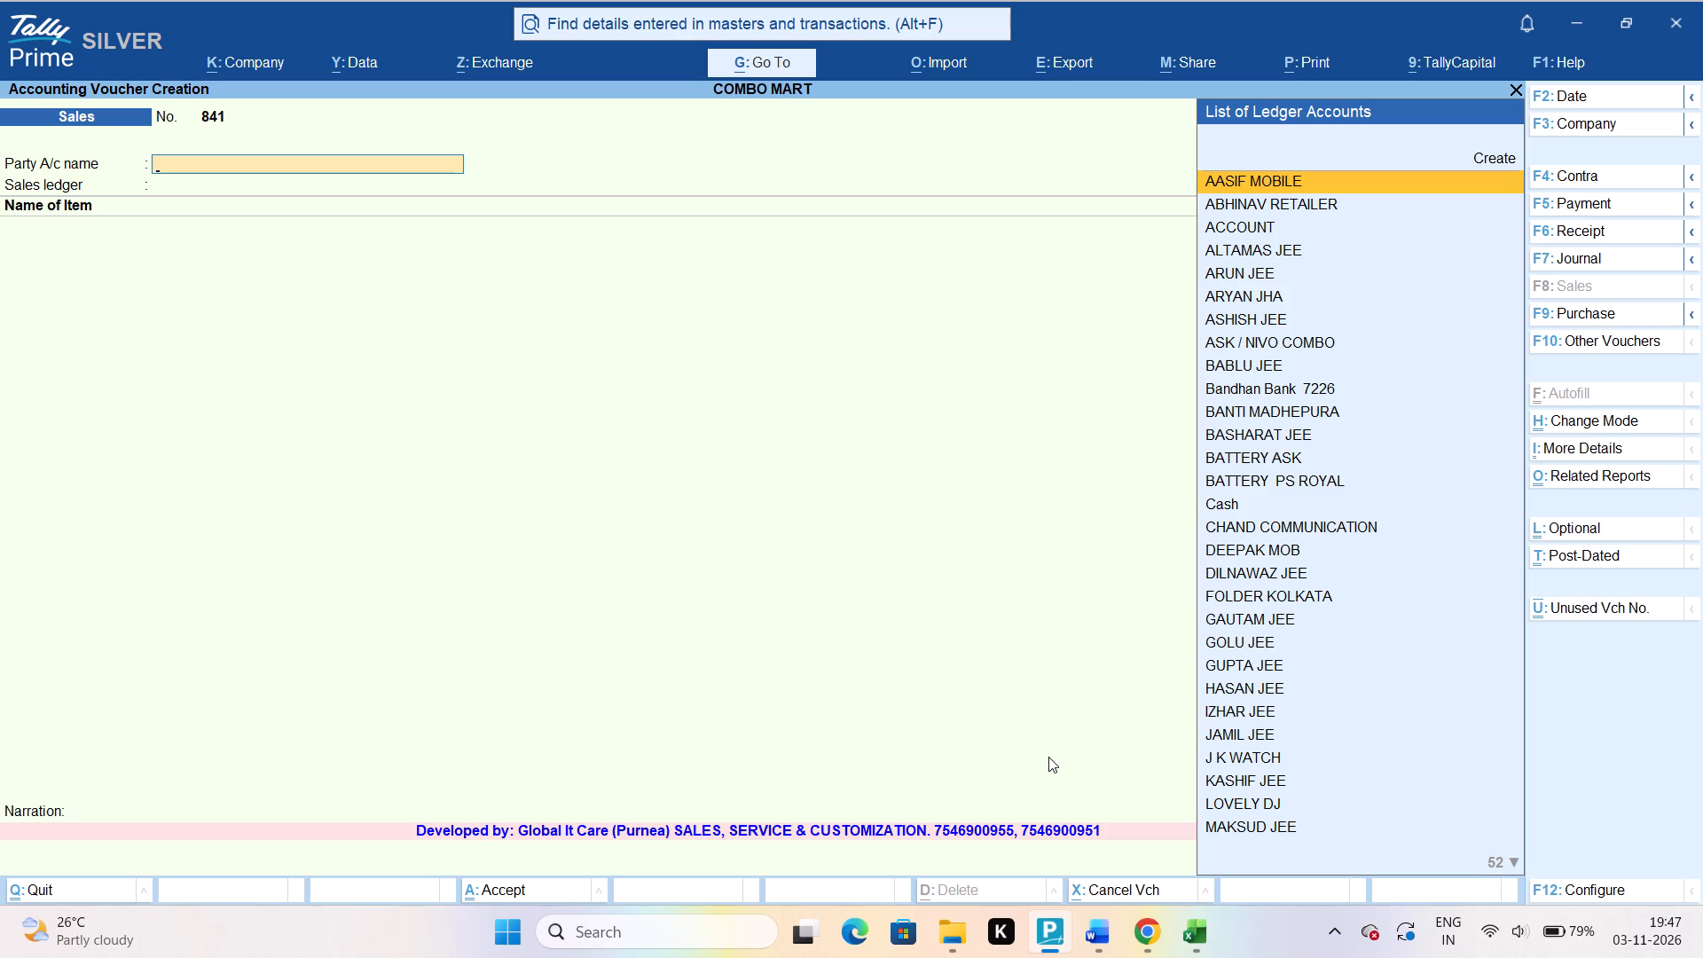
text(VIKASH)
key(Return)
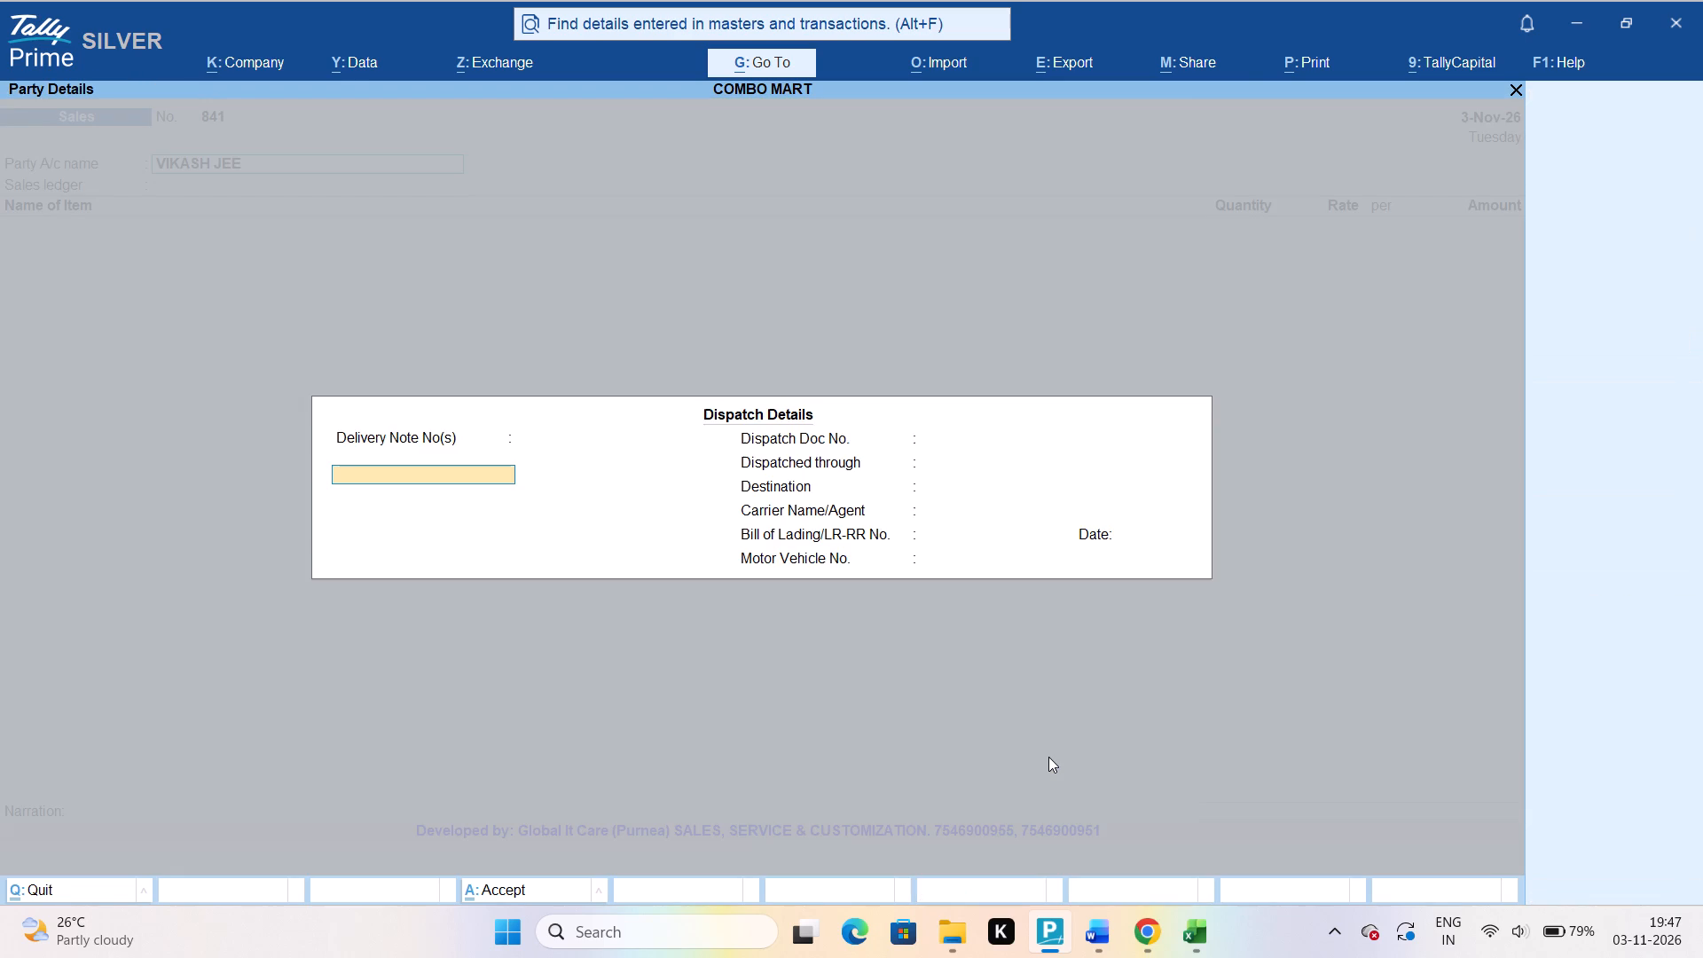
key(ctrl+a)
key(ctrl+a)
key(Return)
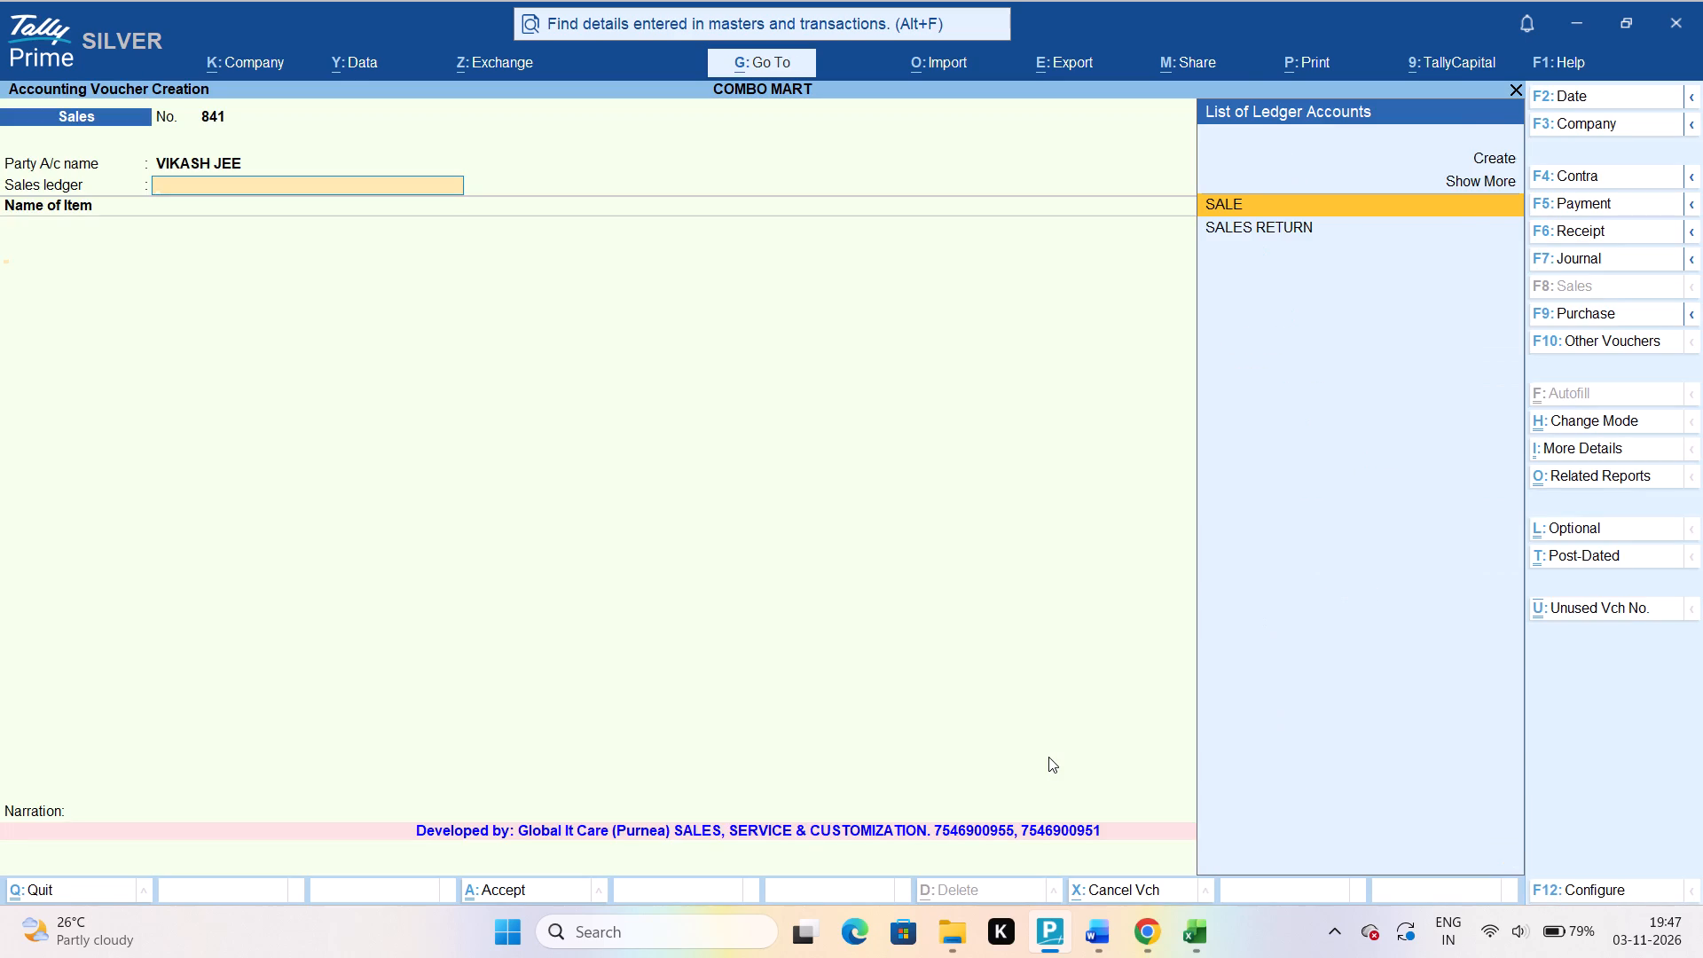
Add C55 VARNI RIDER as the first item of voucher No. 841, with quantity 5 PCS and the rate set to 605.
text(C55 VAR)
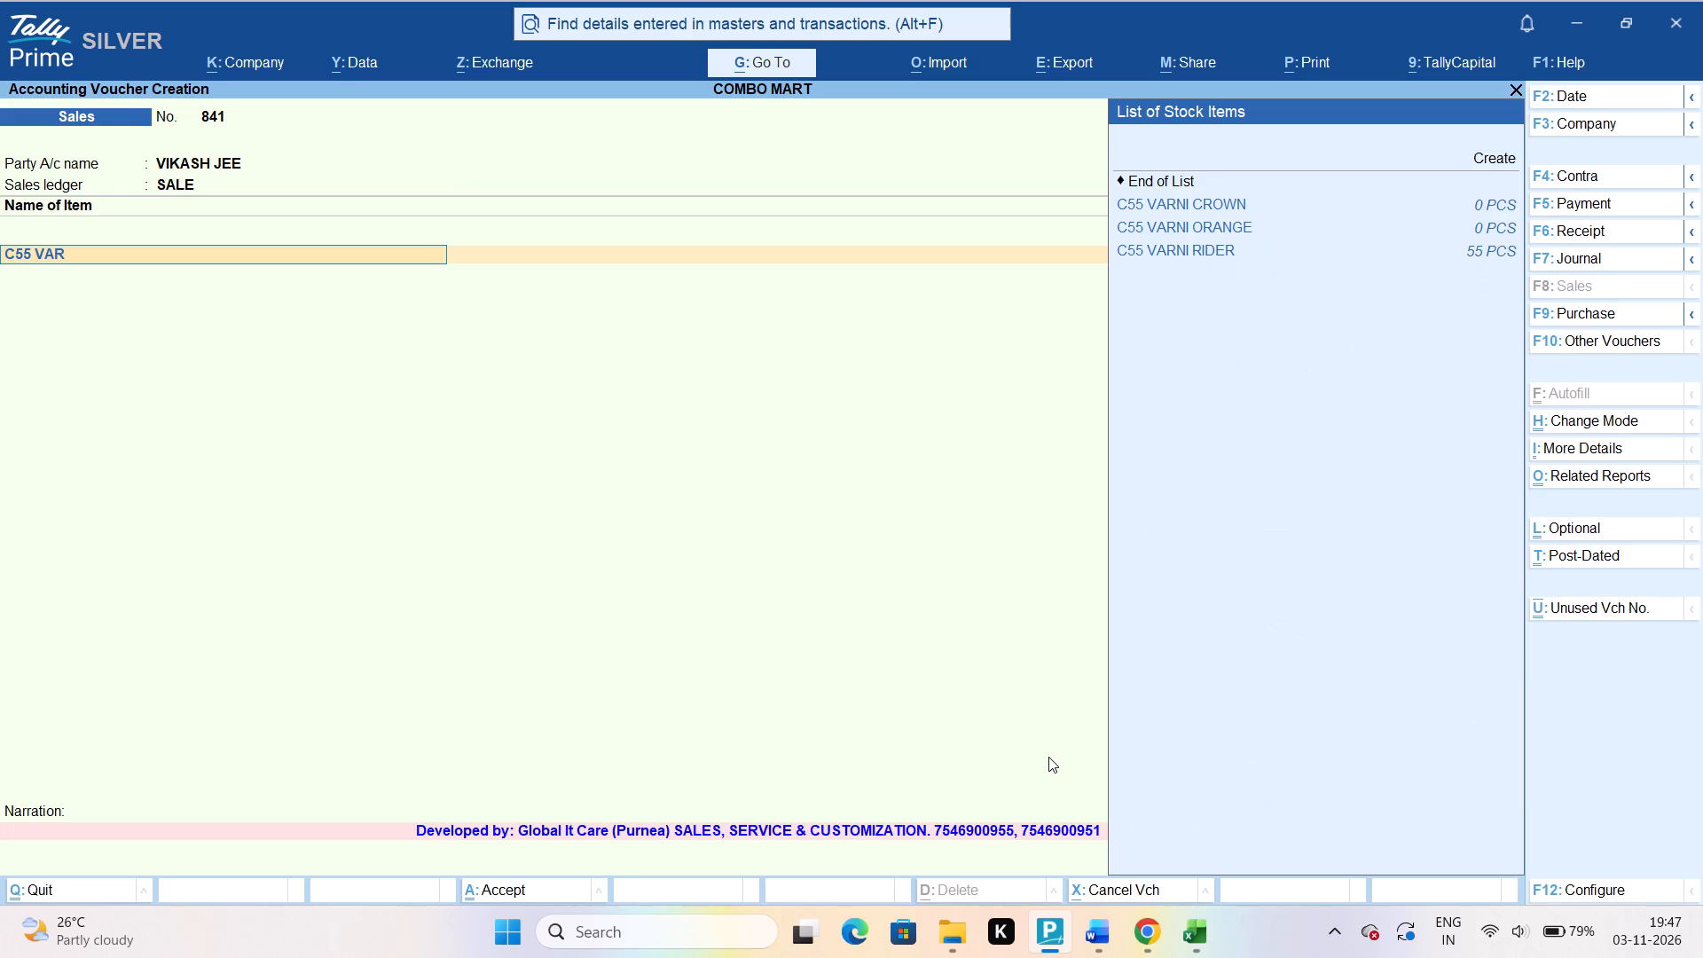
key(Down)
key(Down)
key(Down)
key(Return)
key(Return)
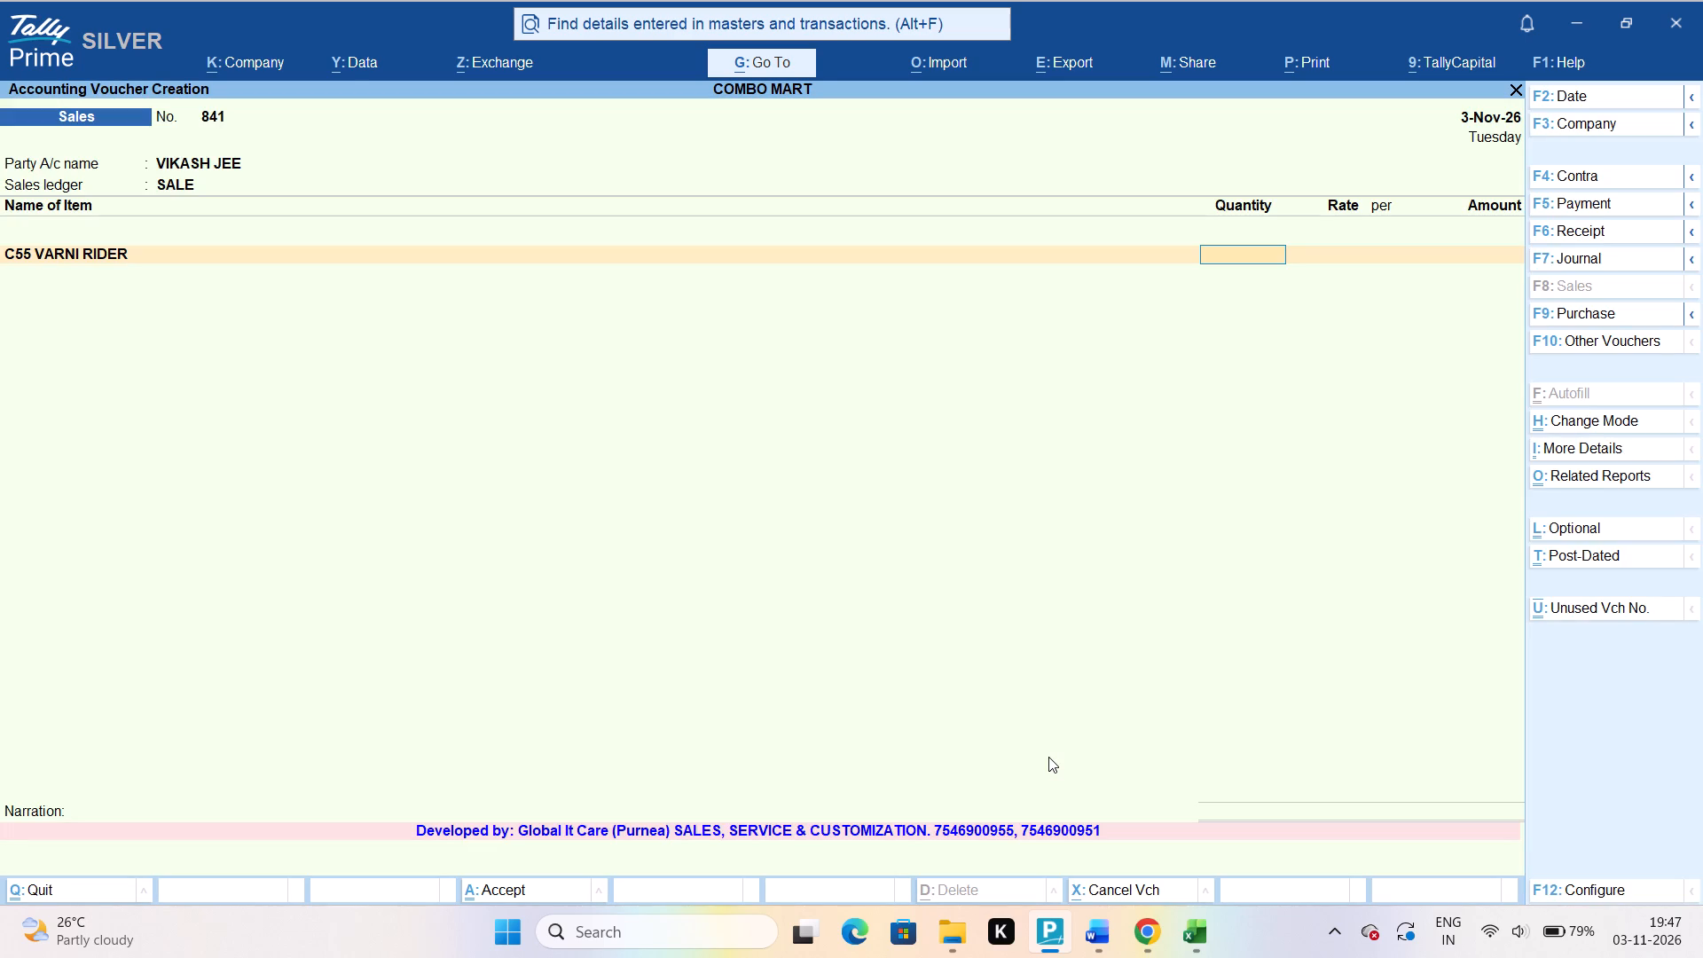
key(5)
key(Return)
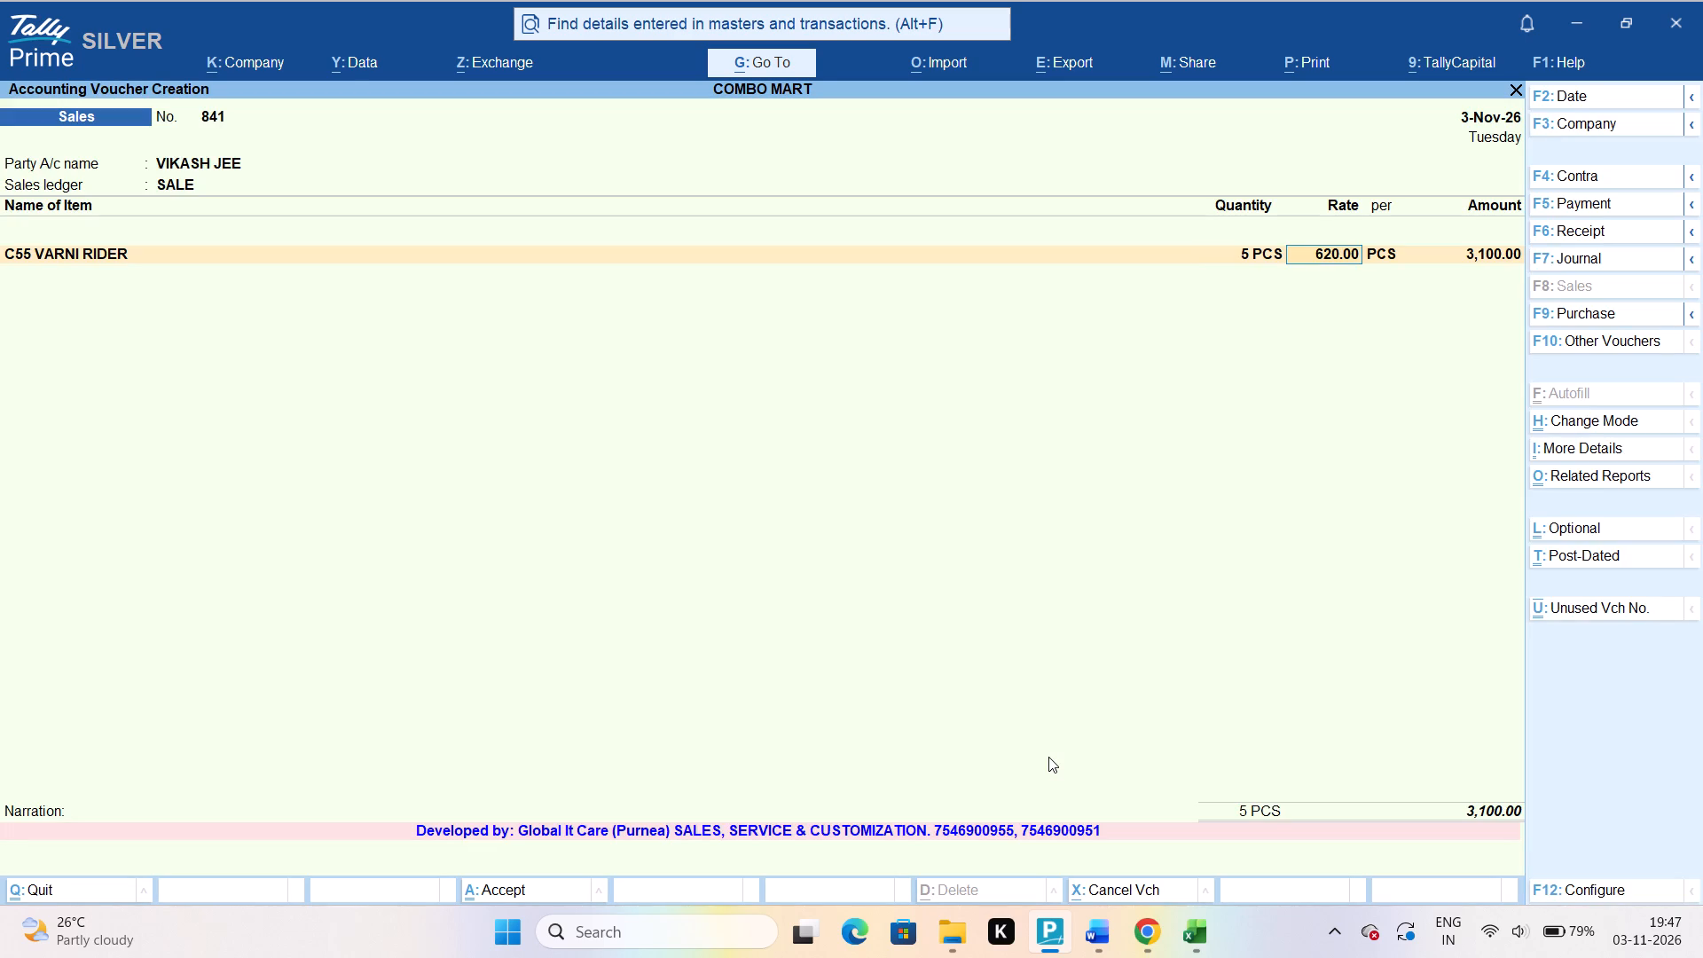
text(605)
key(Return)
key(Return)
key(Return)
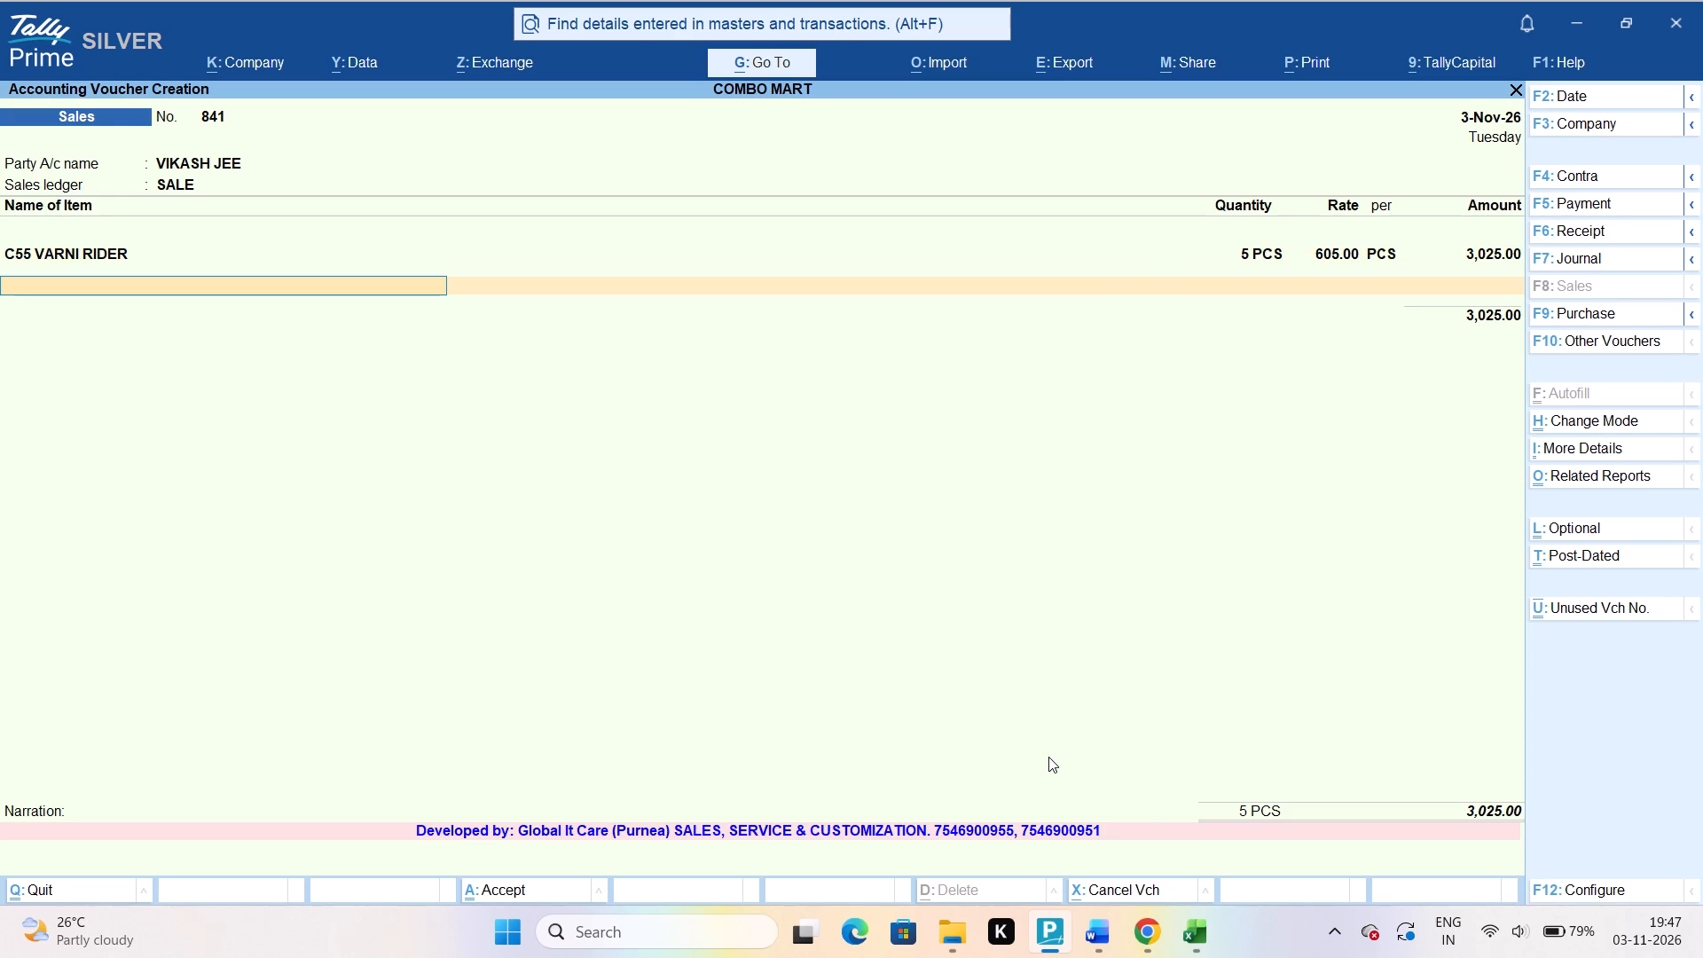
Add T3X / T4X VARNI RIDER as the second item, with quantity 3 PCS and the rate set to 620.
text(T3X)
key(space)
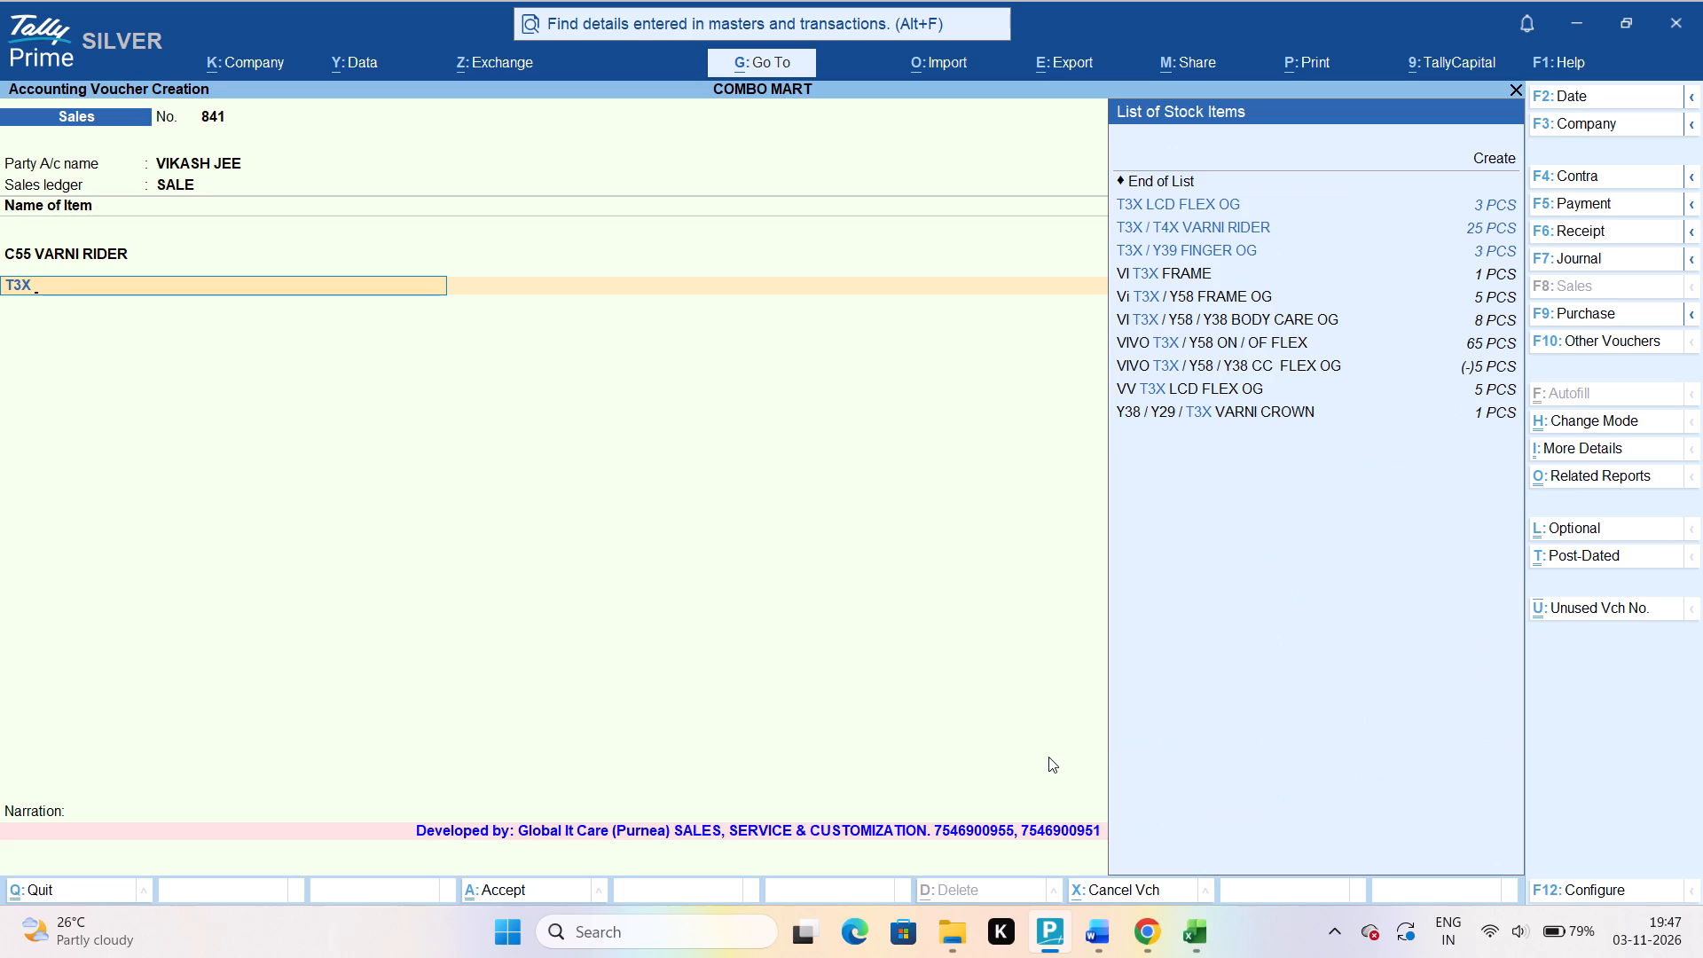
text(VAR)
key(BackSpace)
key(BackSpace)
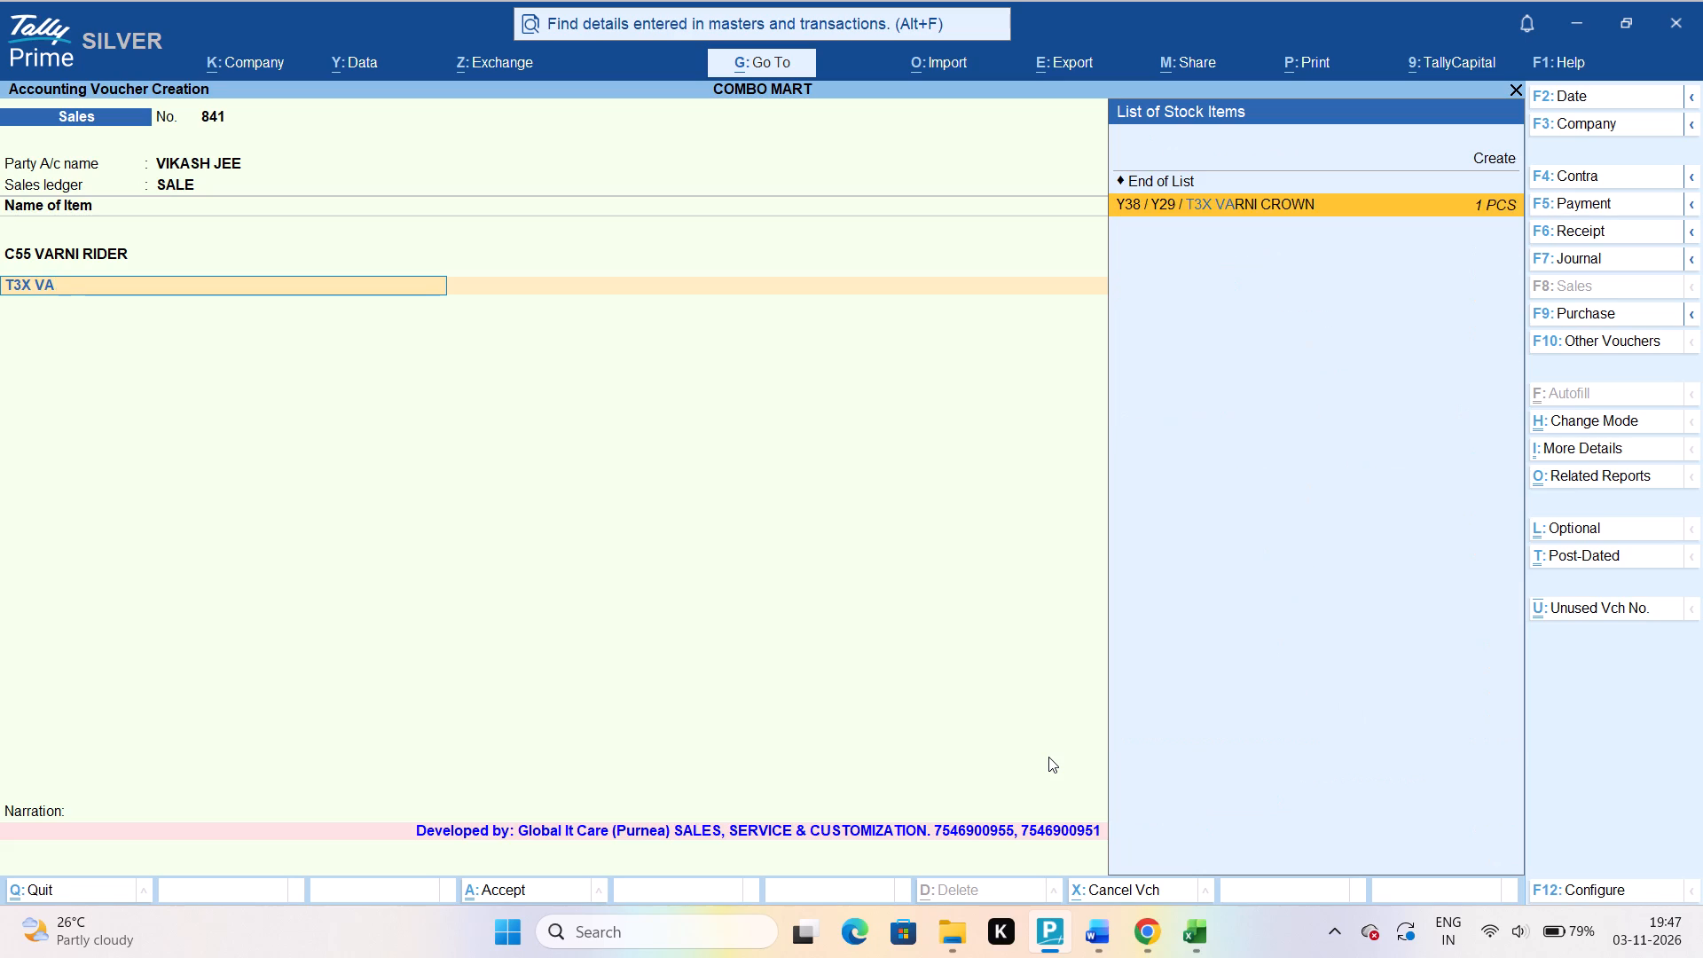
key(BackSpace)
key(Down)
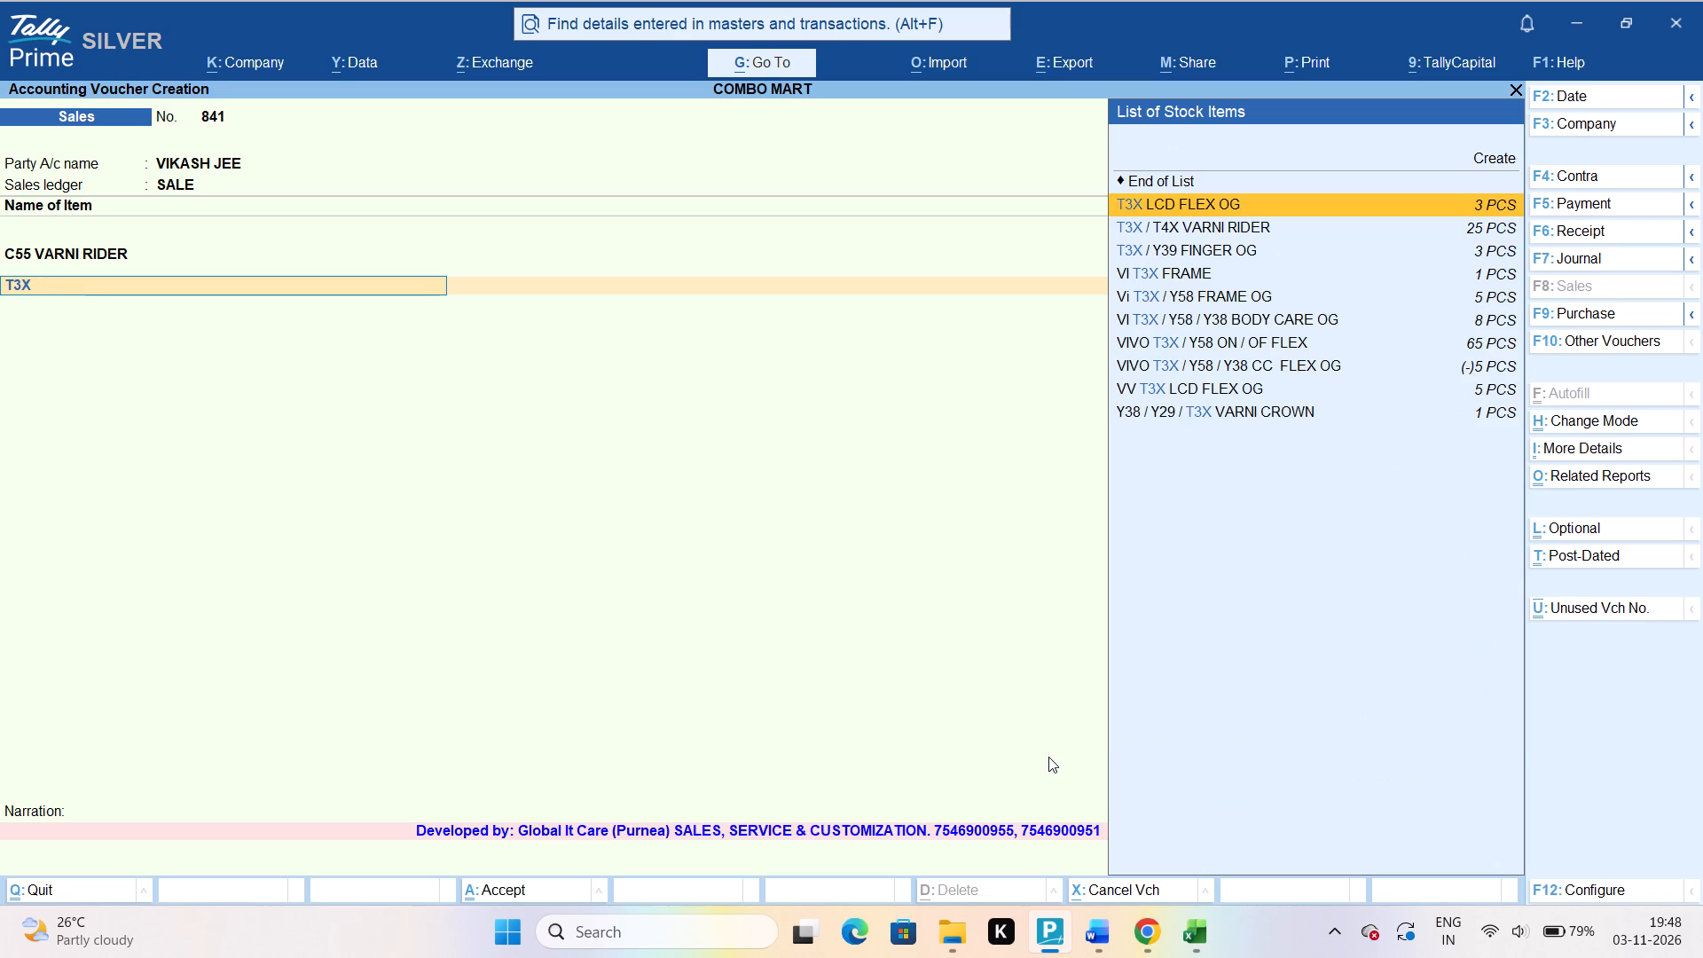
key(Down)
key(Return)
key(Return)
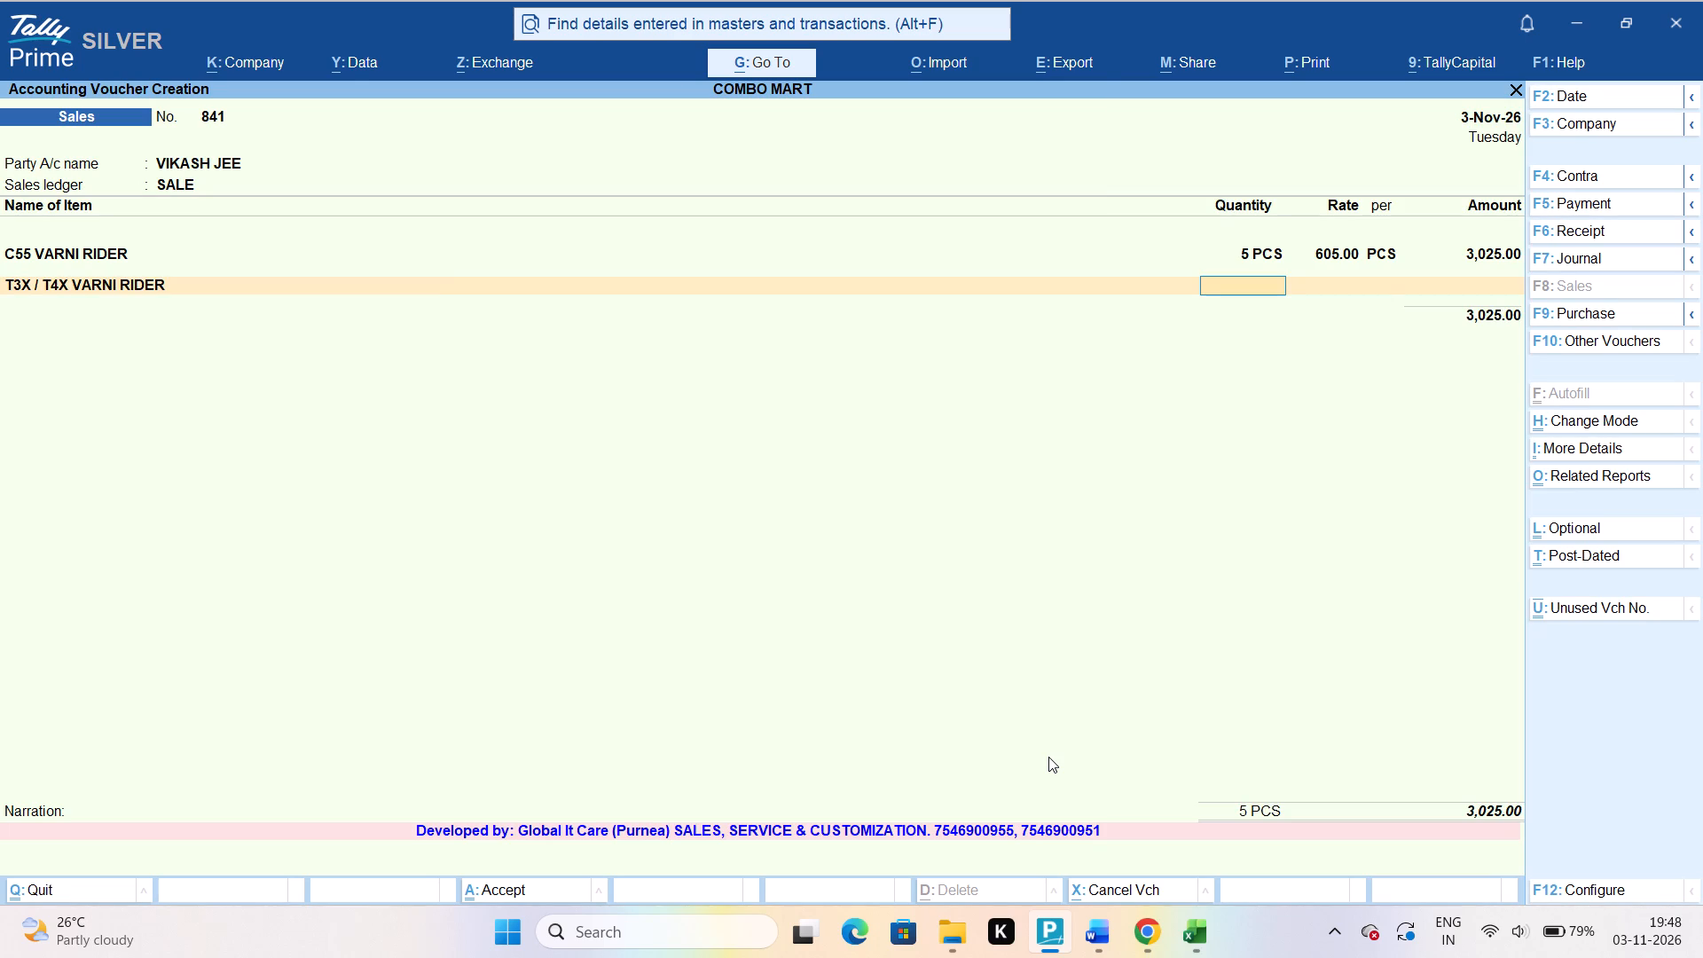
key(3)
key(Return)
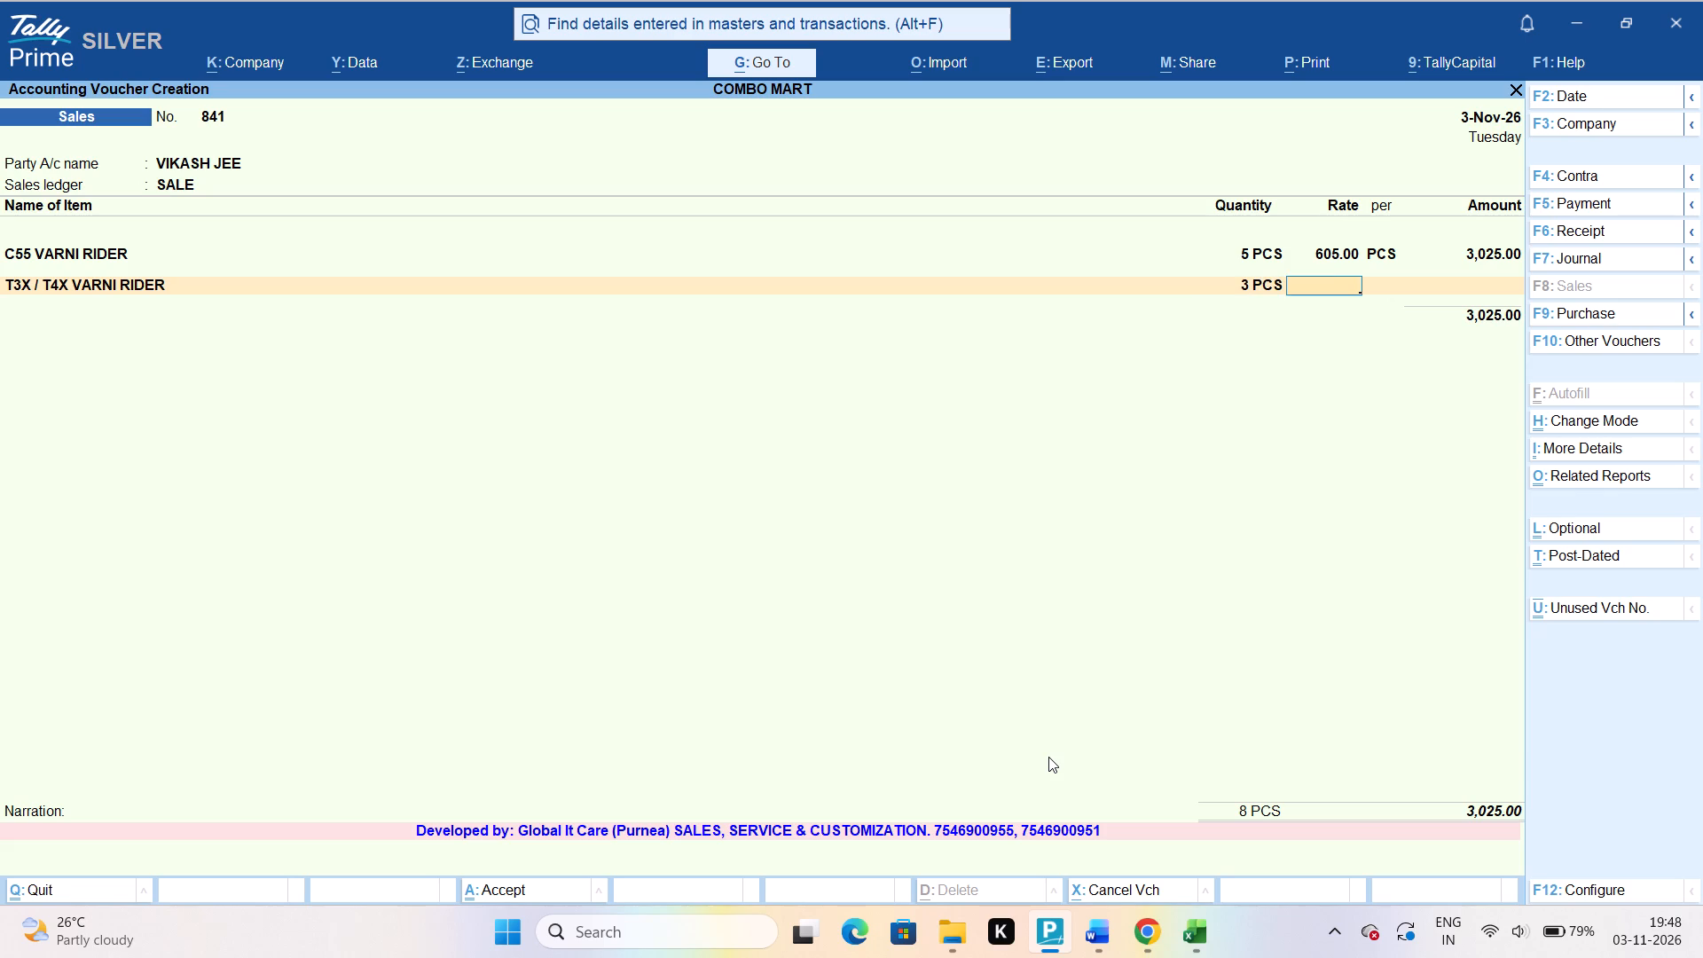
text(620)
key(Return)
key(Return)
key(Return)
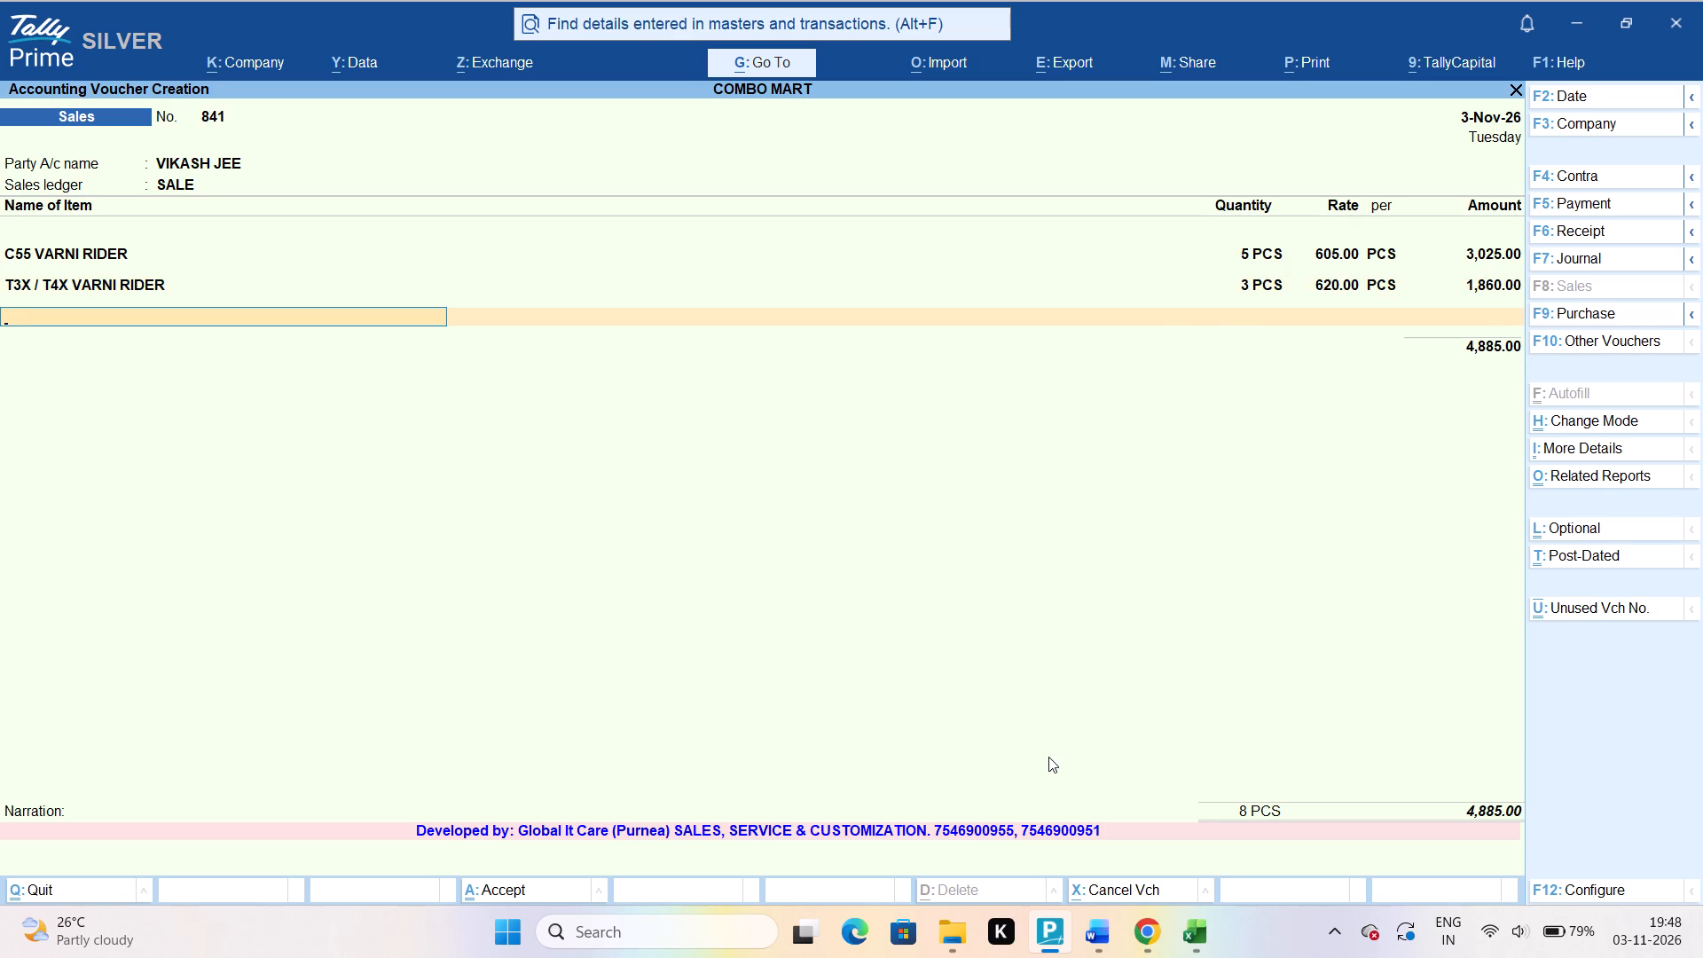
Add V20 VARNI RIDER as the third item, with quantity 2 PCS and the rate set to 550.
text(V20 VAR)
key(Return)
key(Return)
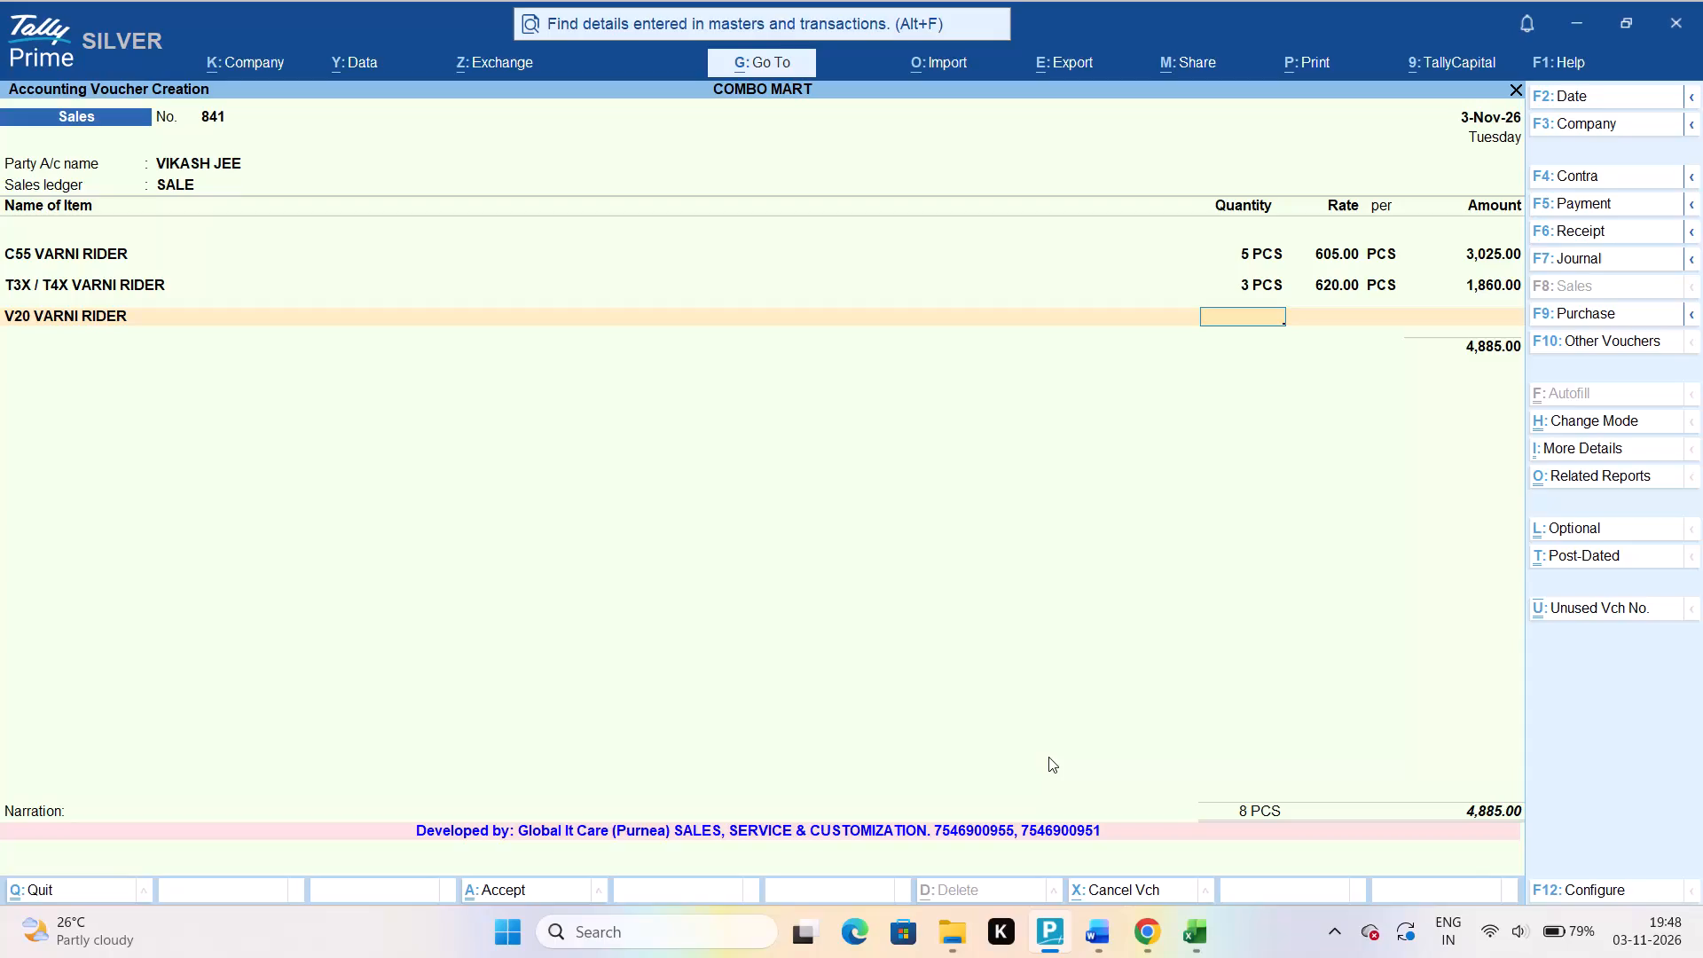
key(2)
key(Return)
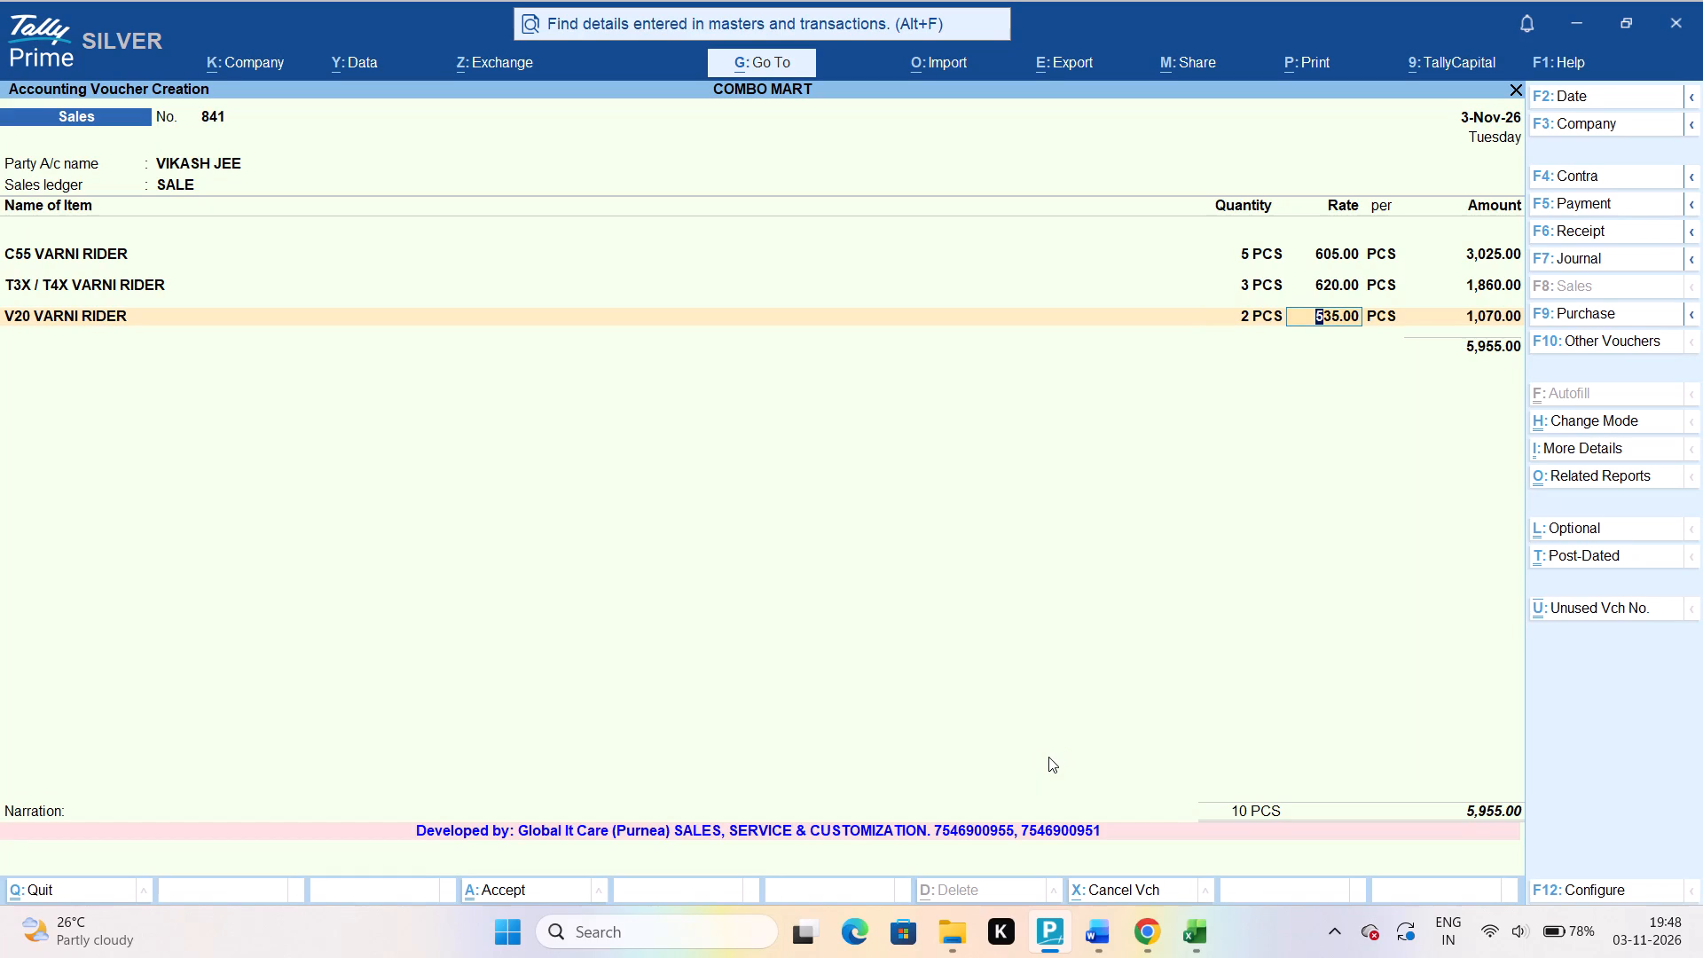
text(550)
key(Return)
key(Return)
key(Return)
key(Return)
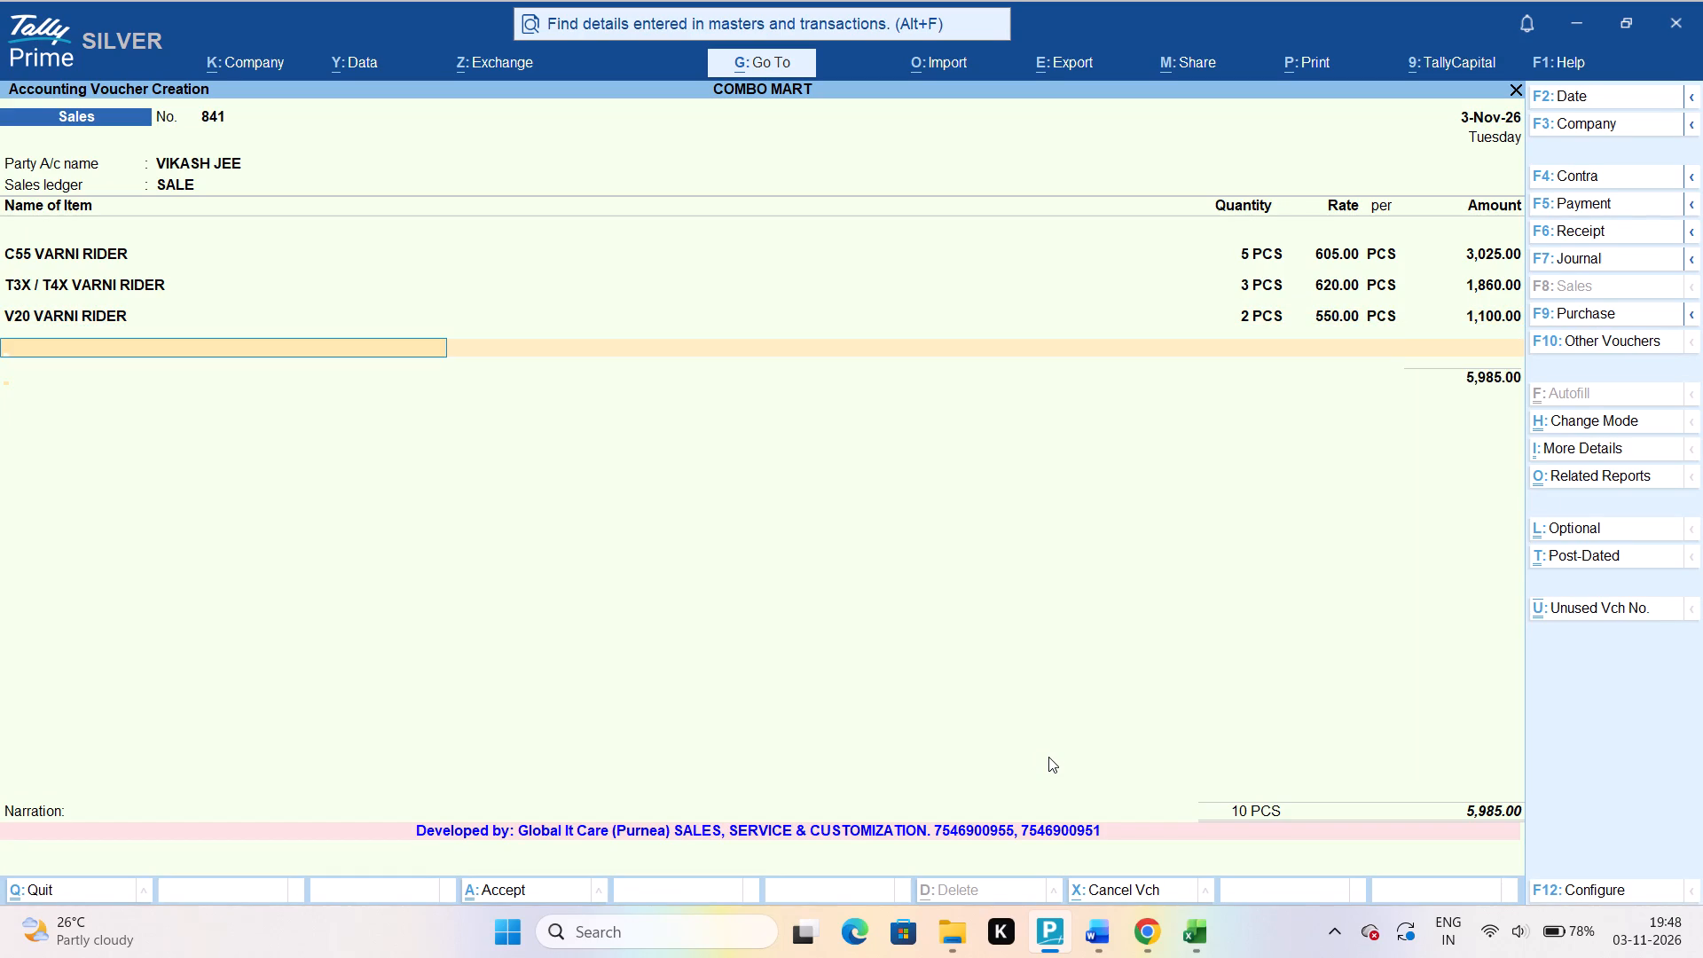
key(BackSpace)
key(Return)
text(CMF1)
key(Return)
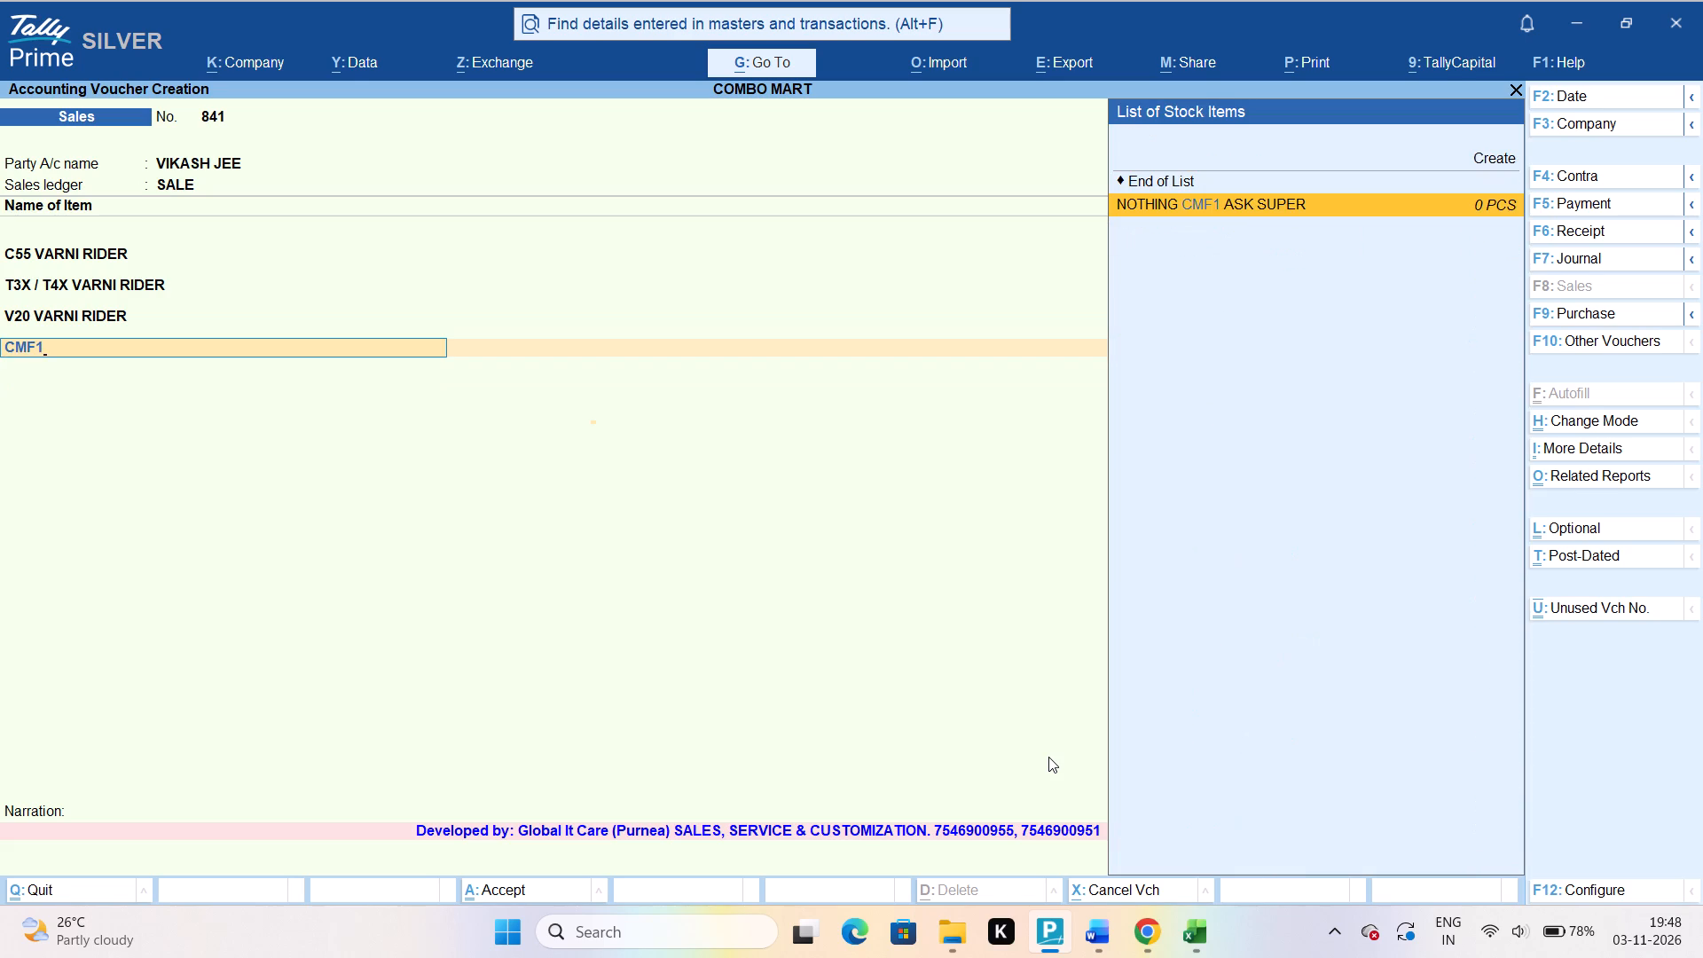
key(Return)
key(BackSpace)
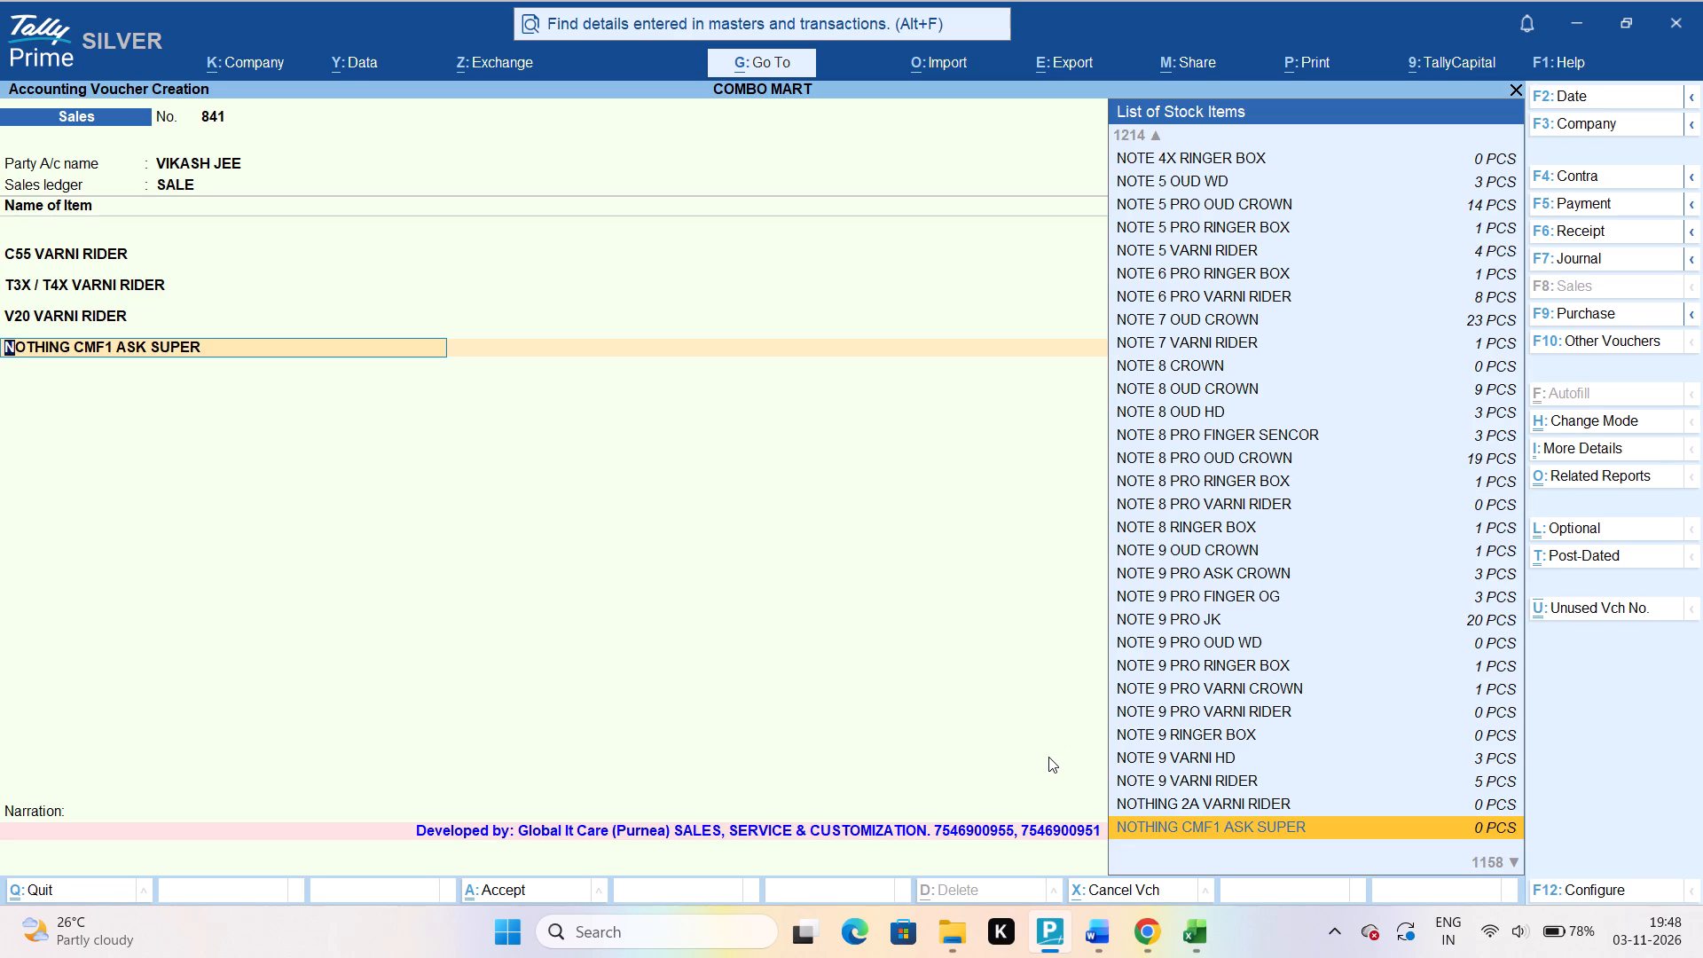
Add NOTHING PHONE CMF VARNI RIDER as the fourth item, with quantity 2 PCS and the rate set to 690.
text(CMF)
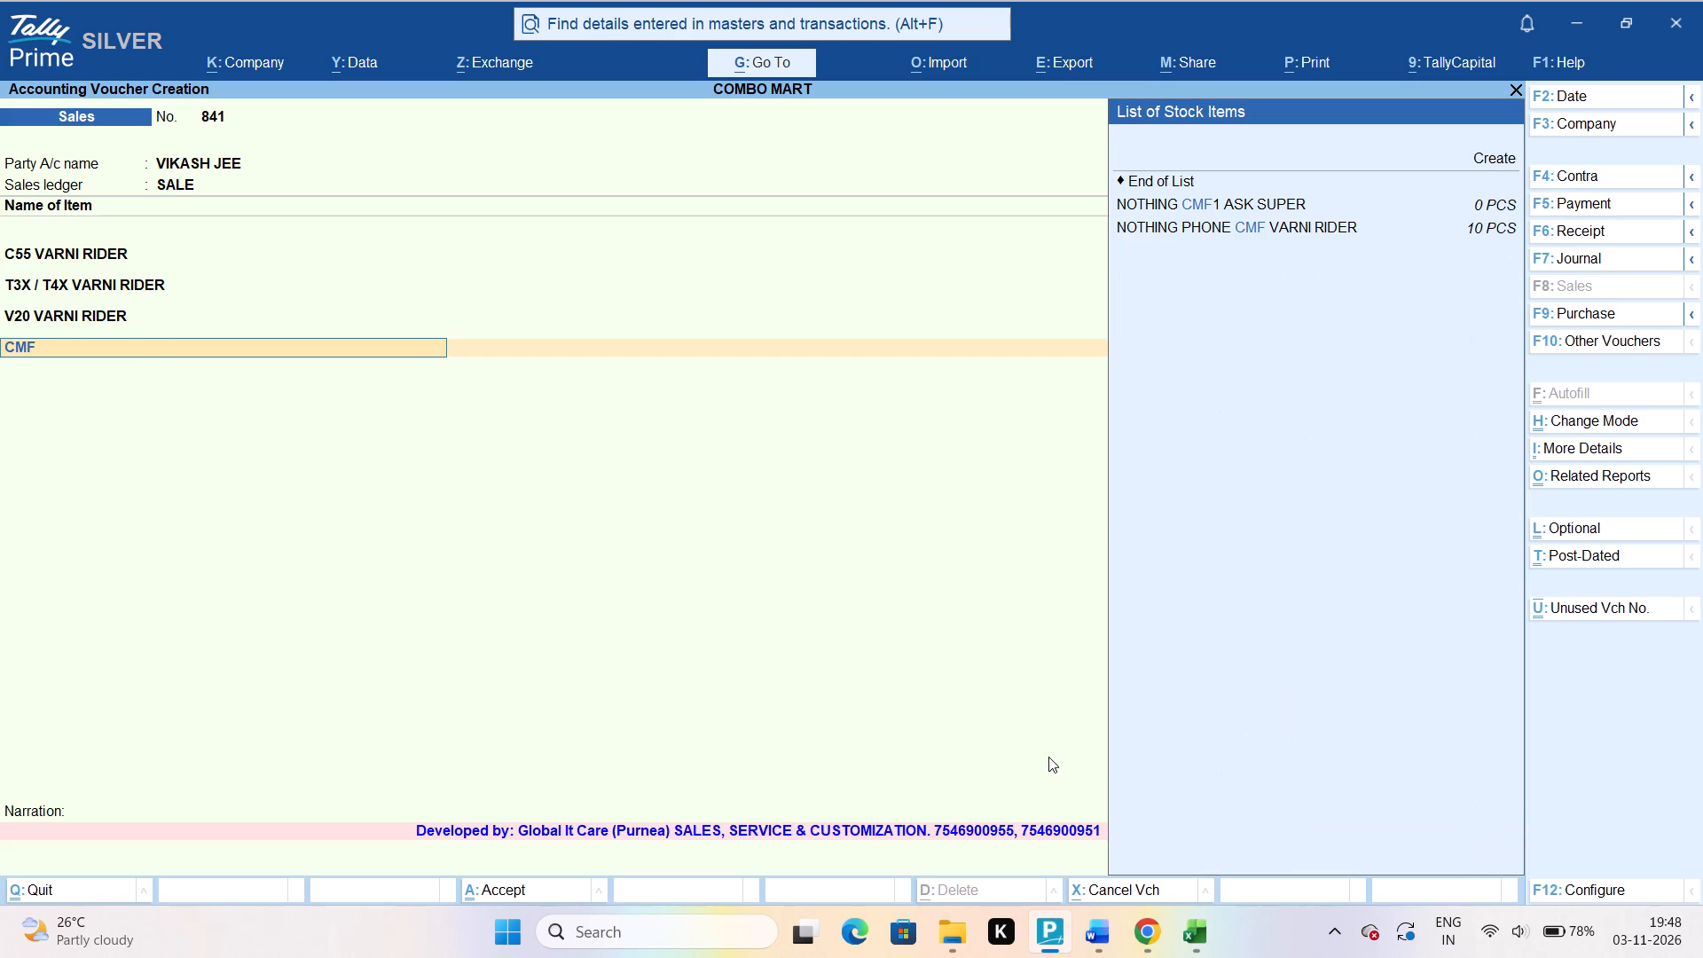
key(Down)
key(Down)
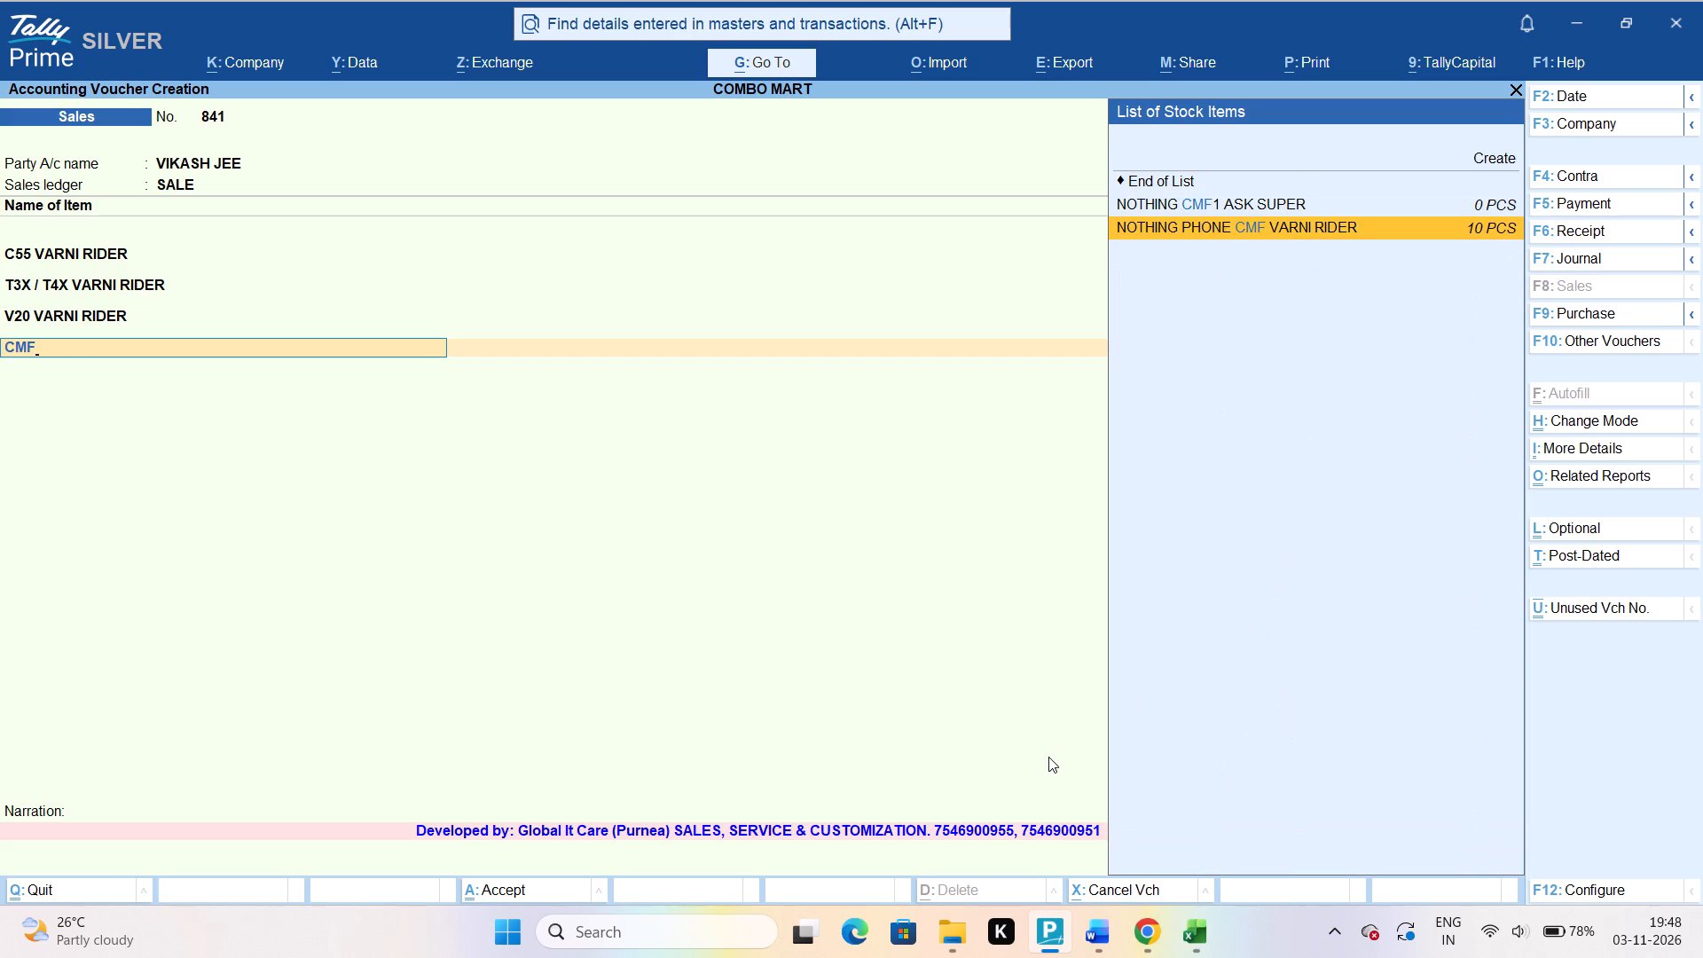
key(Return)
key(Return)
key(2)
key(Return)
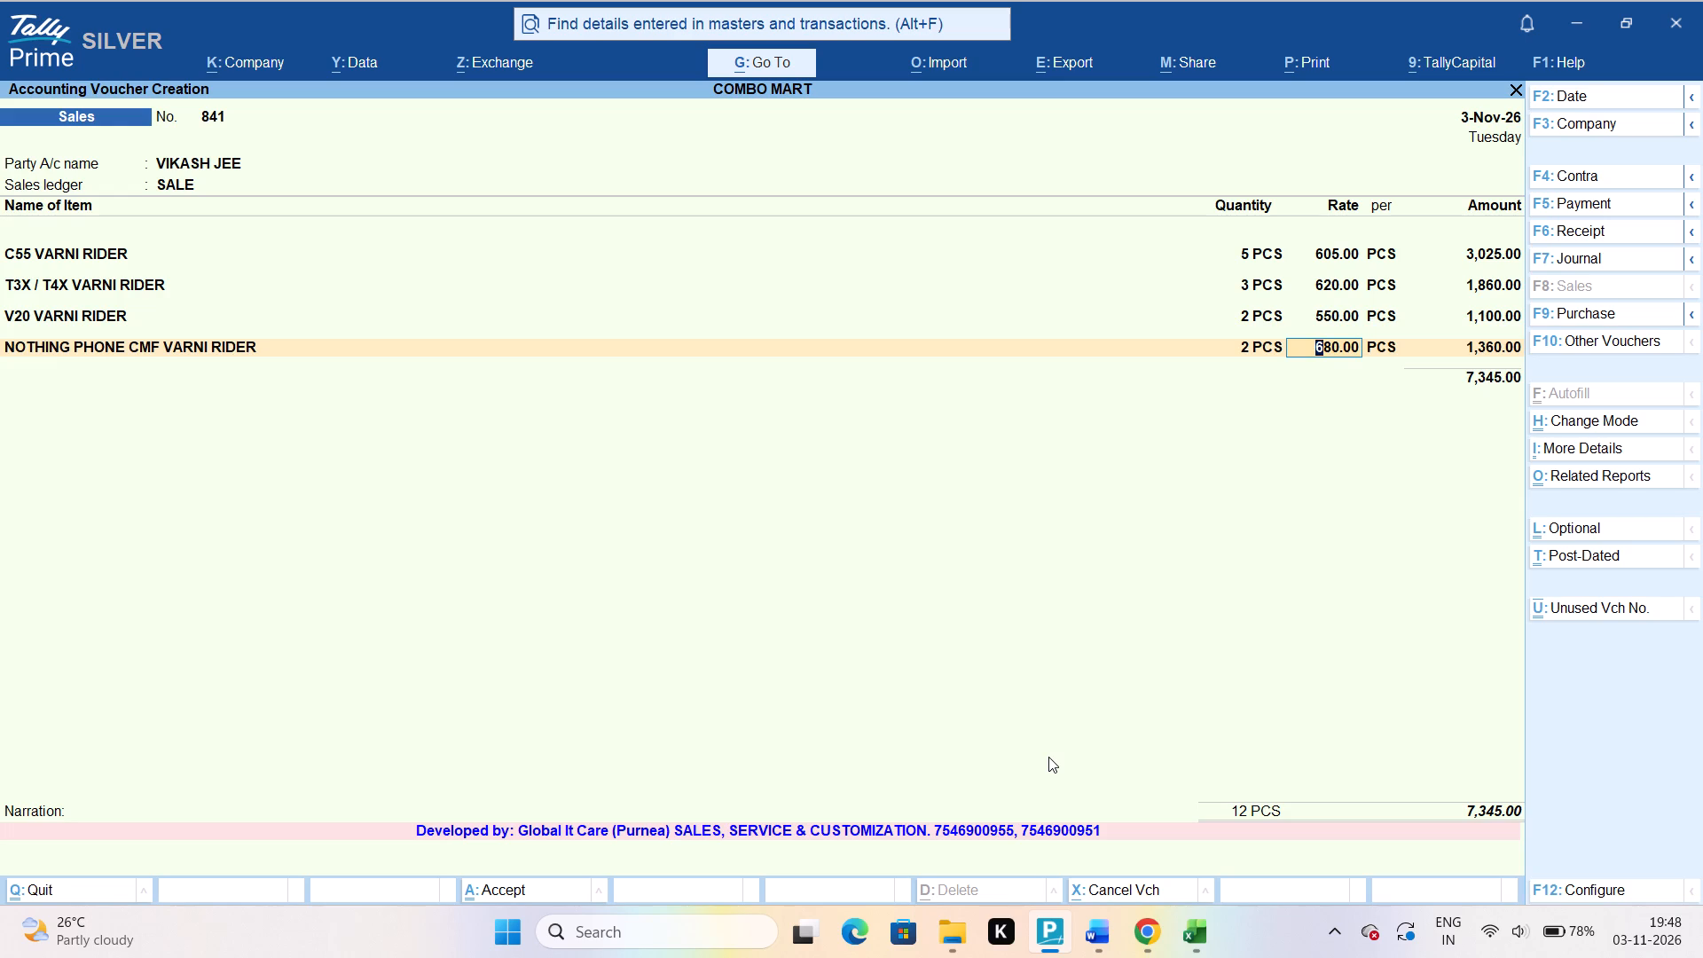
text(690)
key(Return)
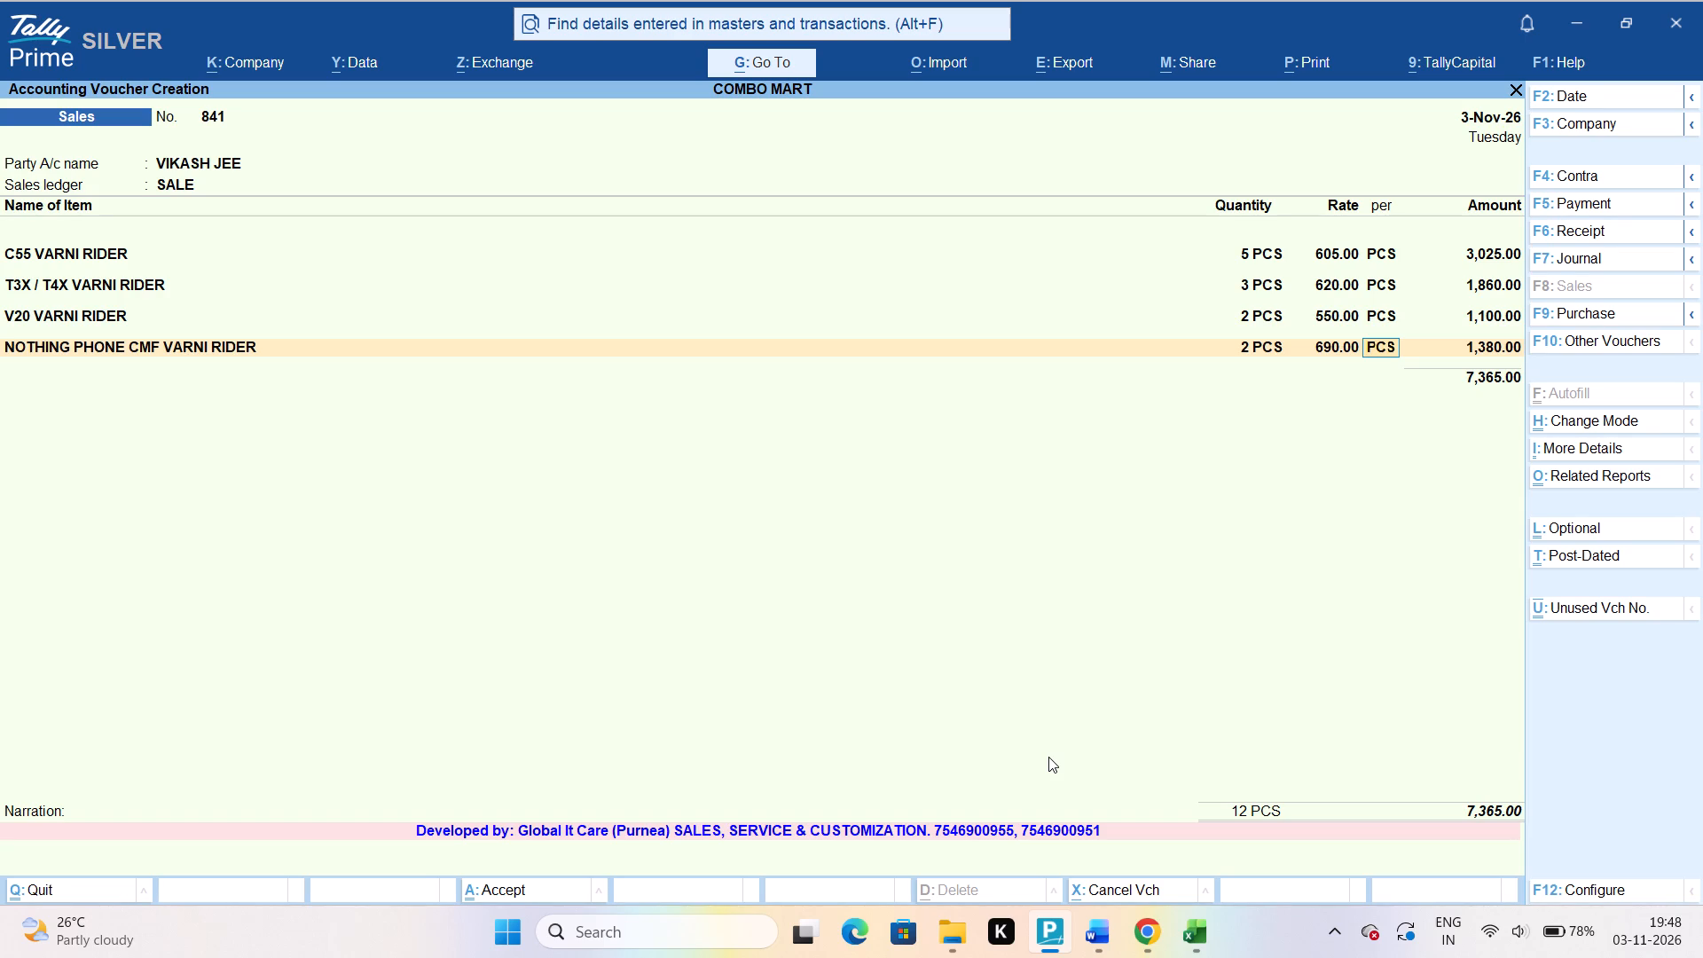
key(Return)
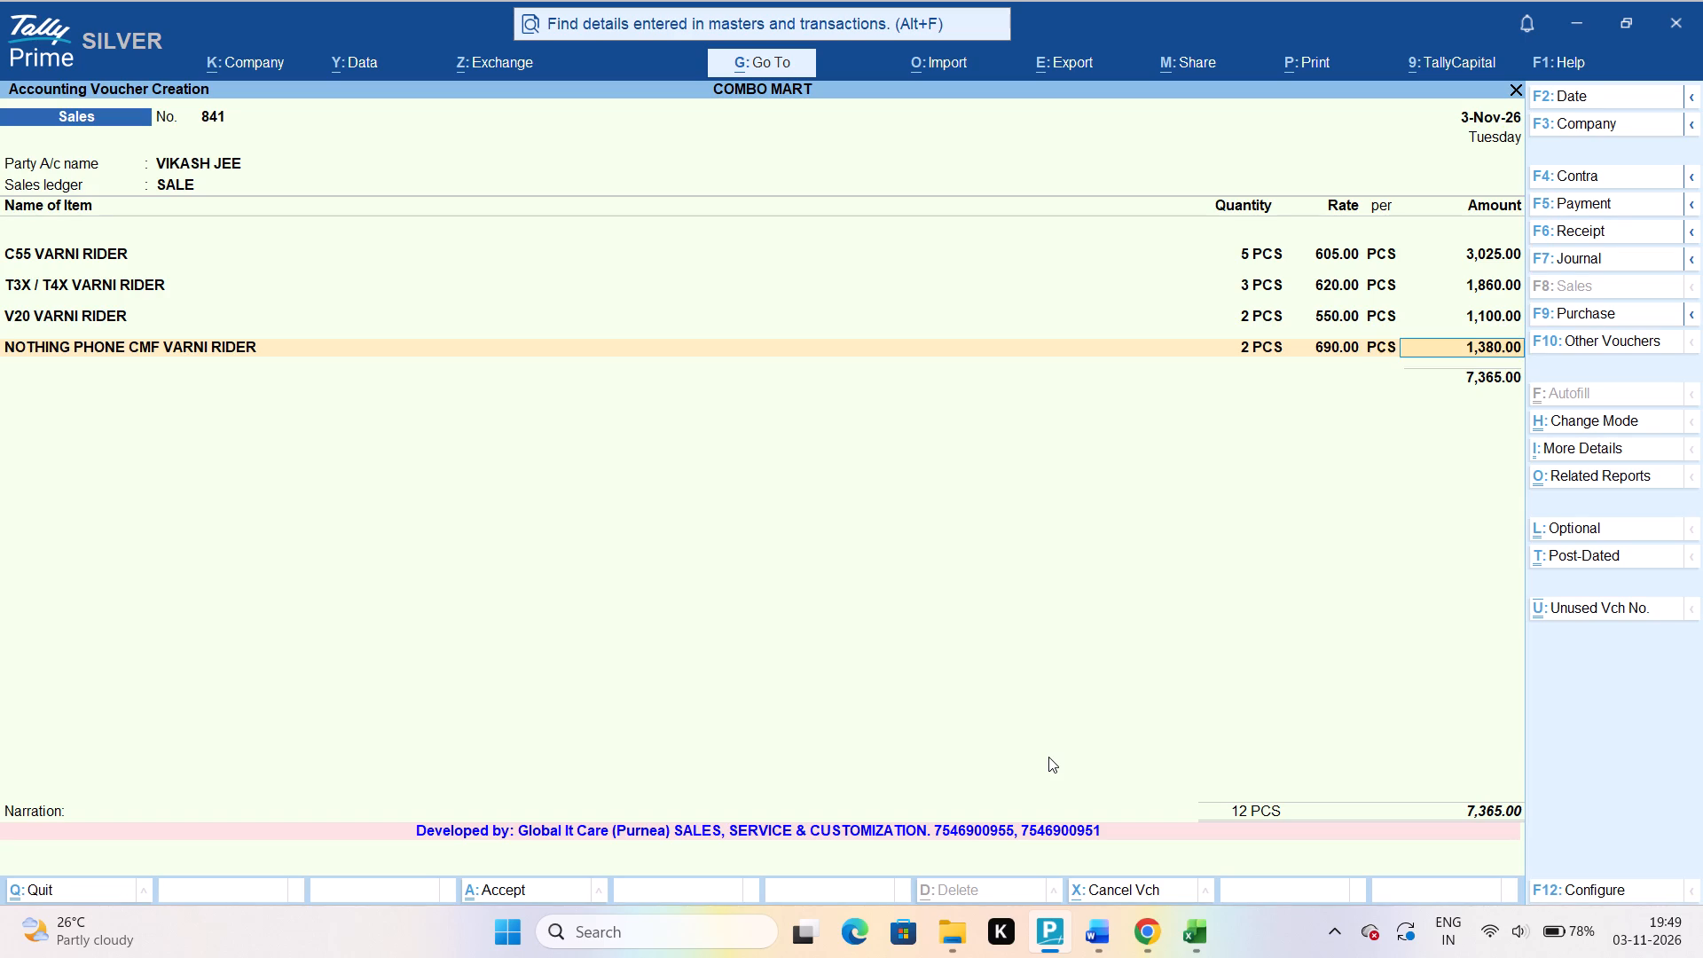
key(Return)
End the item list and save sales voucher No. 841.
key(Return)
key(Return)
key(Return)
key(Return)
key(Return)
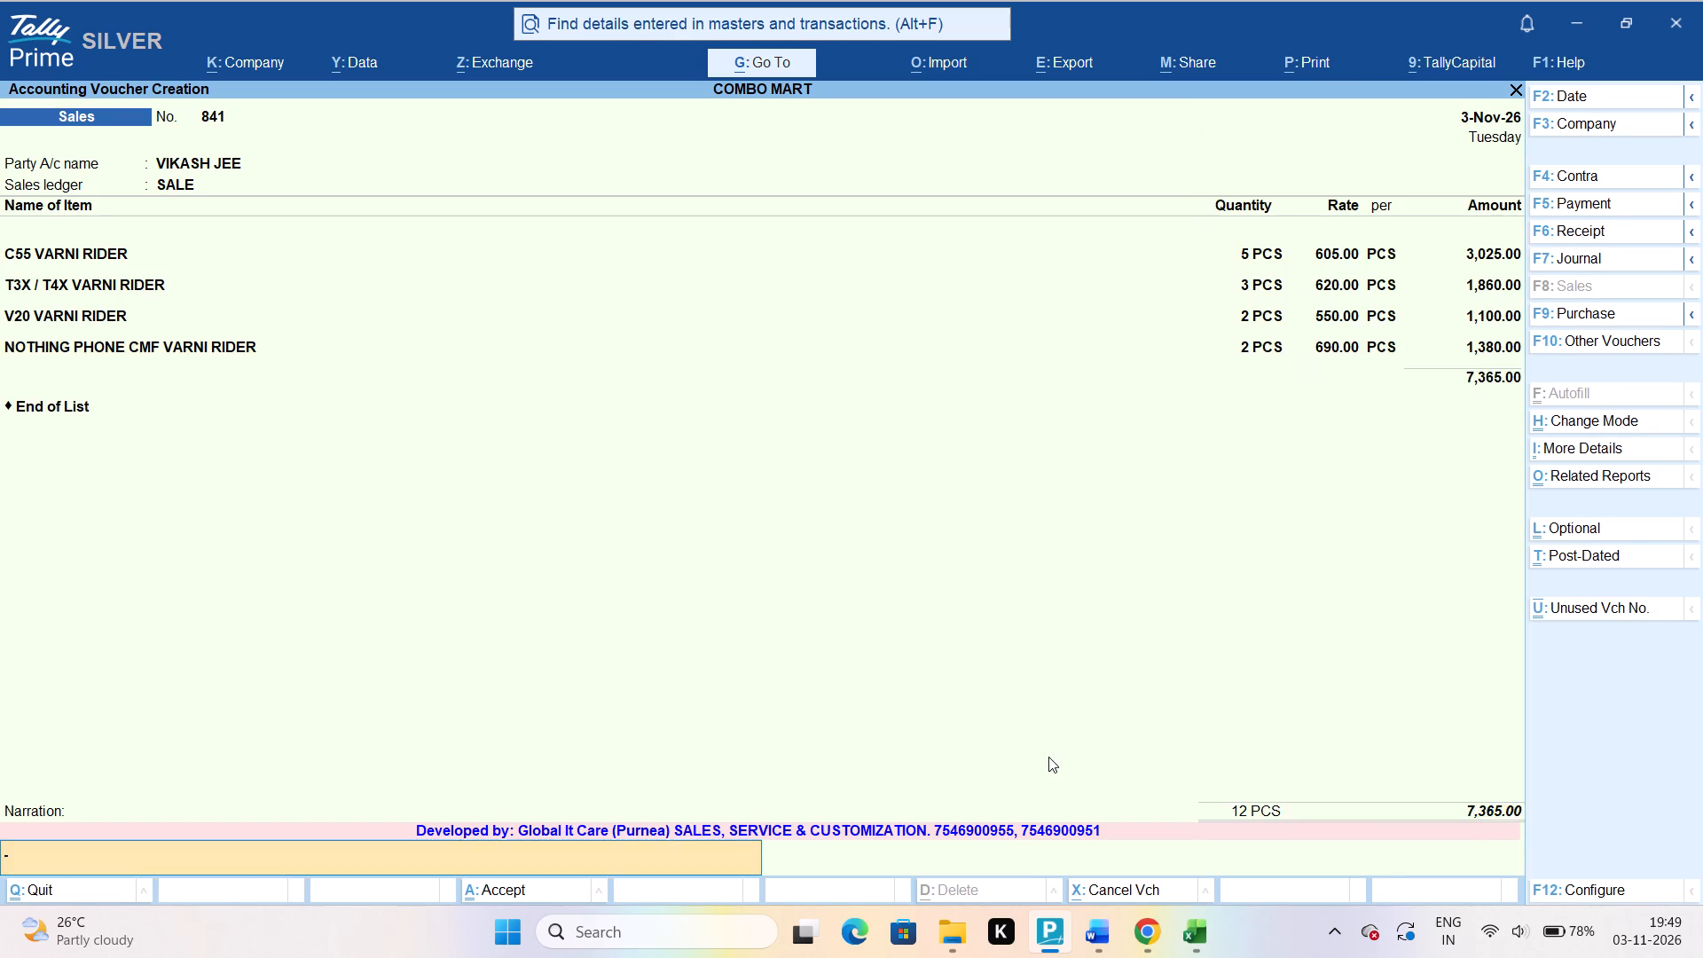
key(Return)
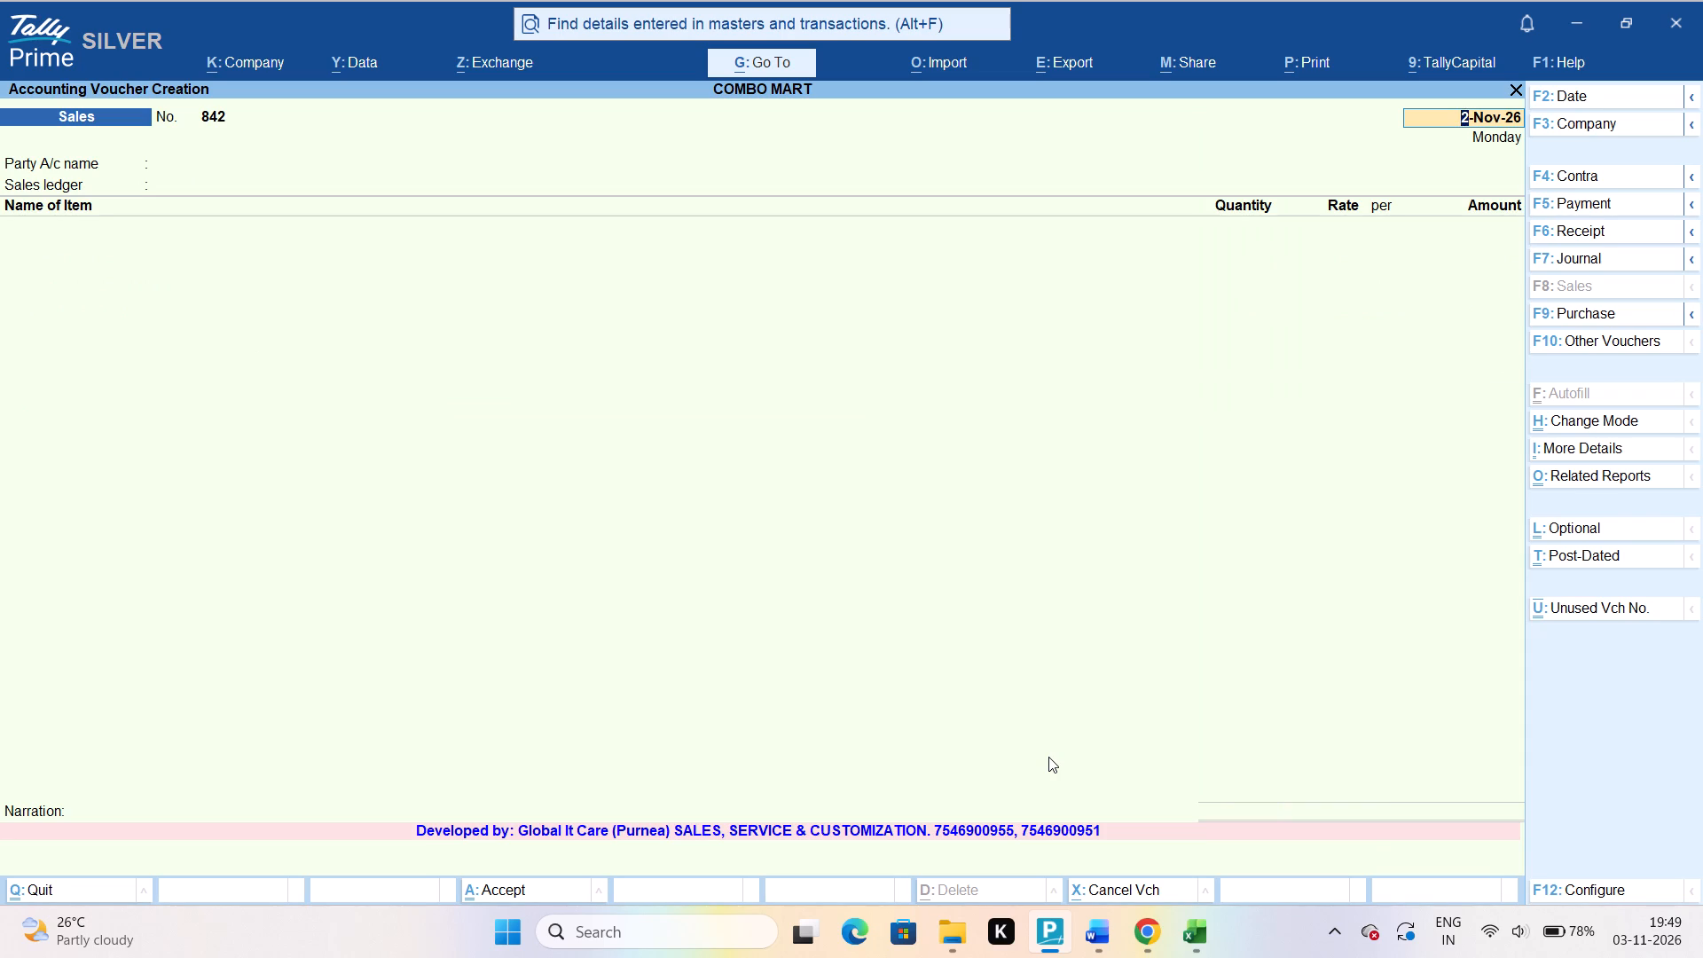
Leave voucher creation and open the Sales Register's voucher list for November 2026.
key(Escape)
key(Escape)
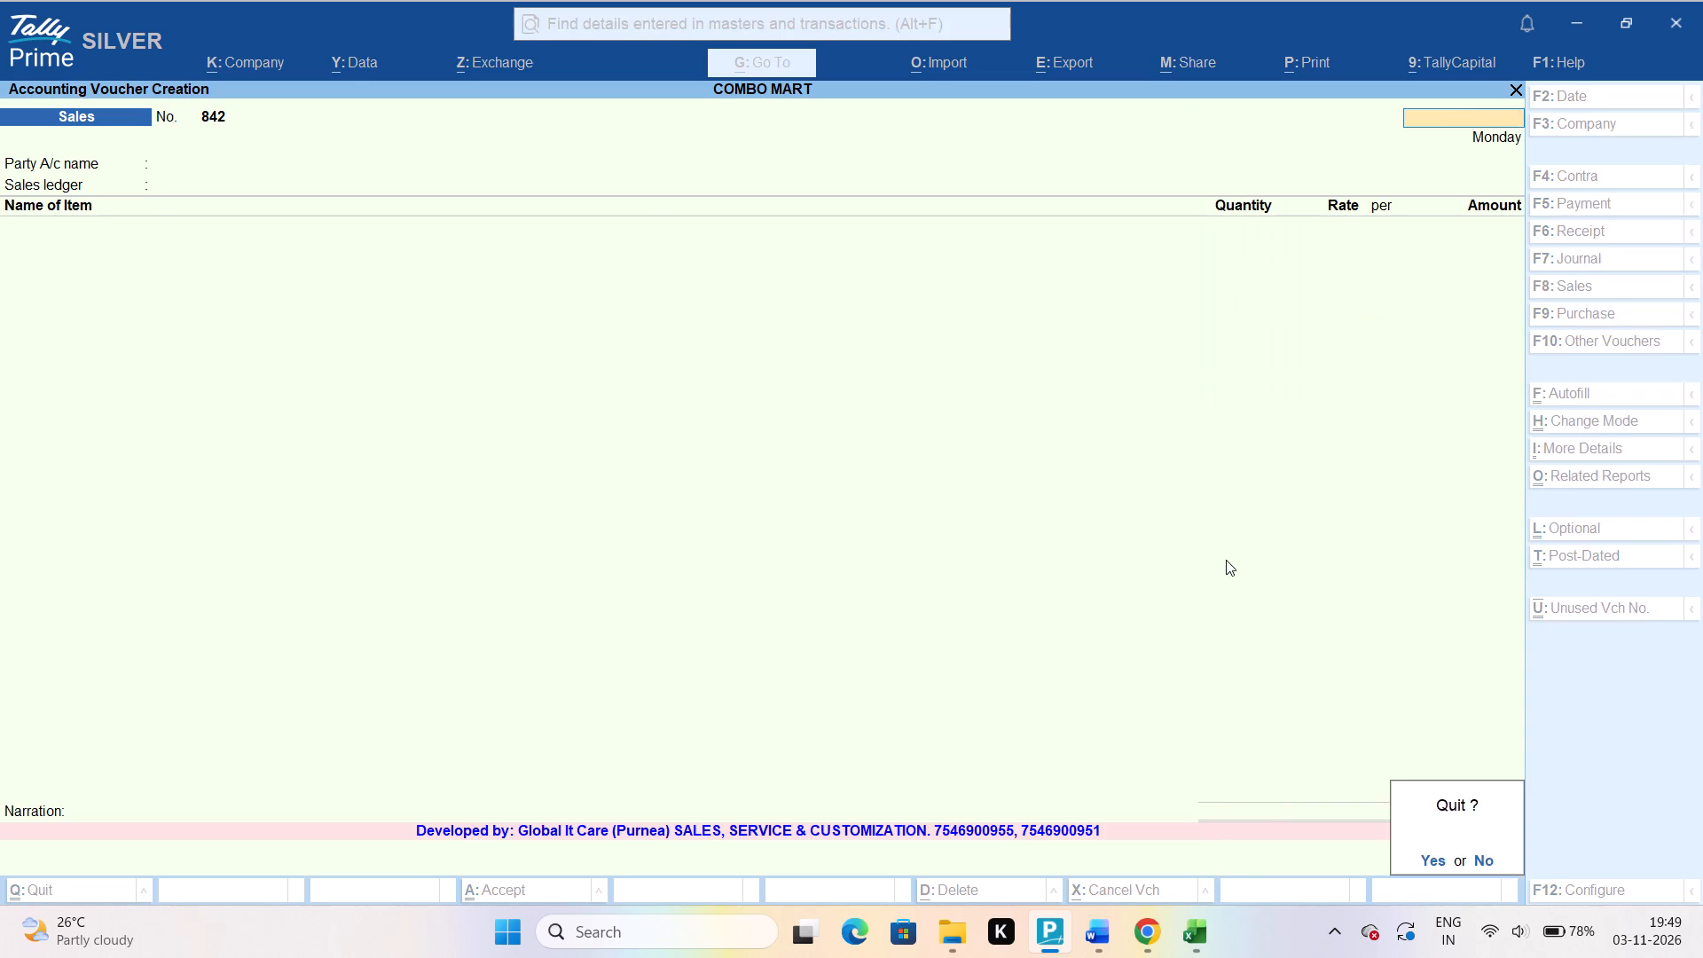
key(Escape)
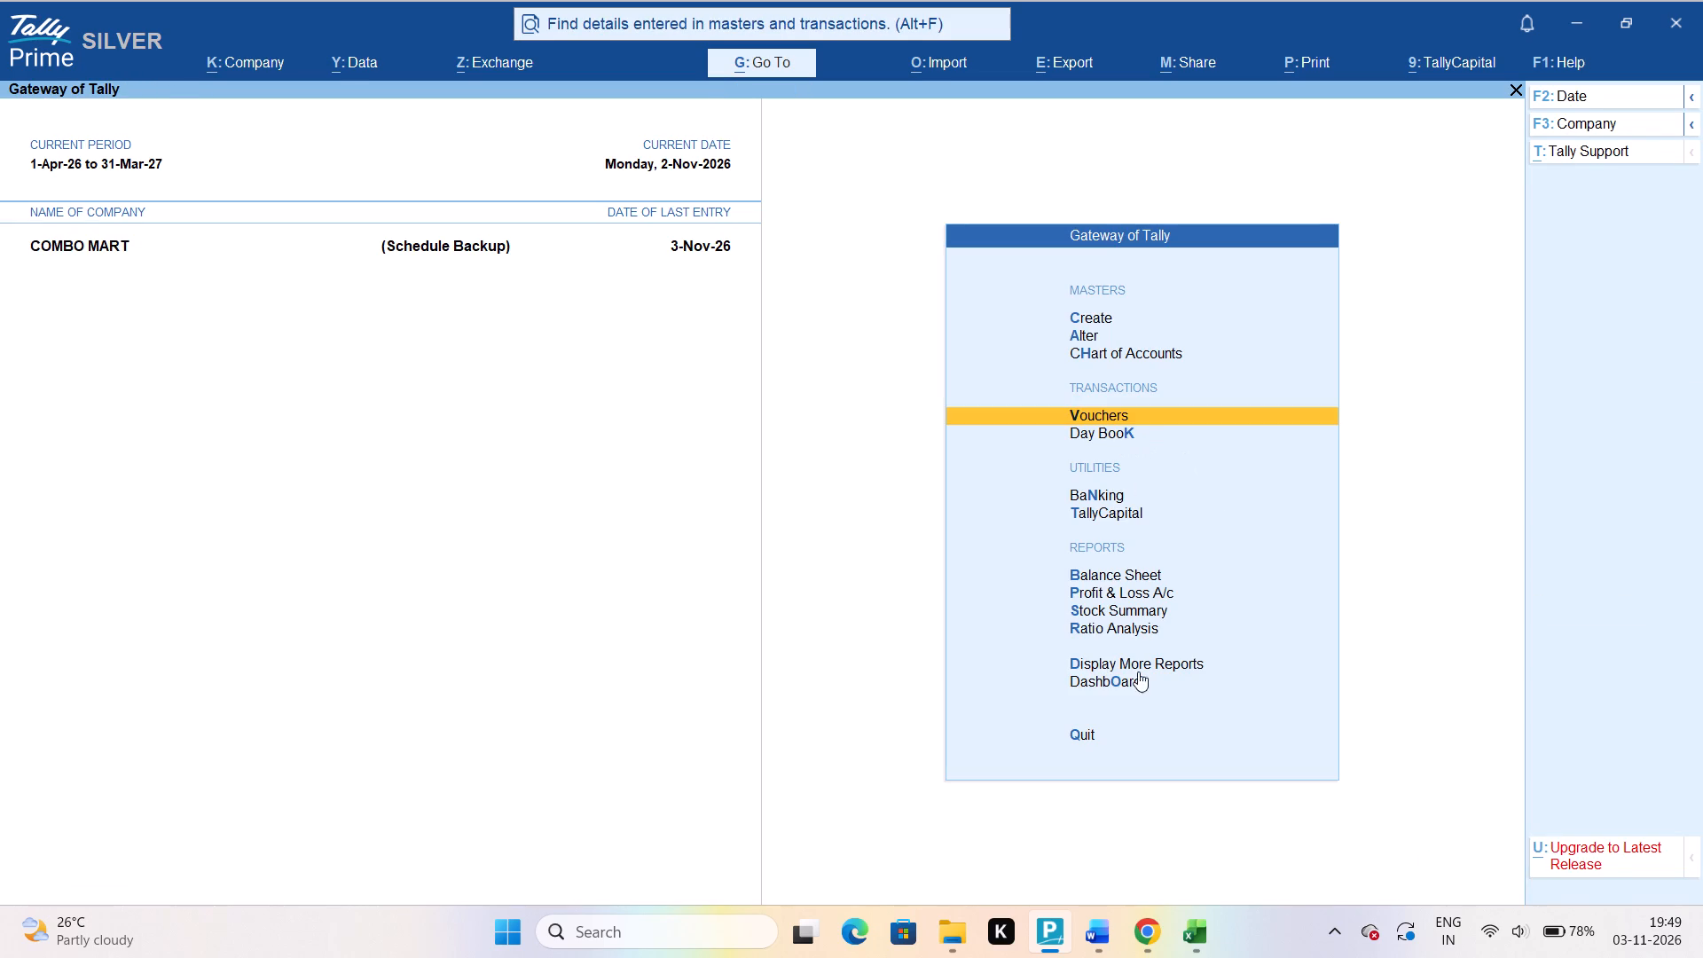
click(1136, 660)
click(1118, 436)
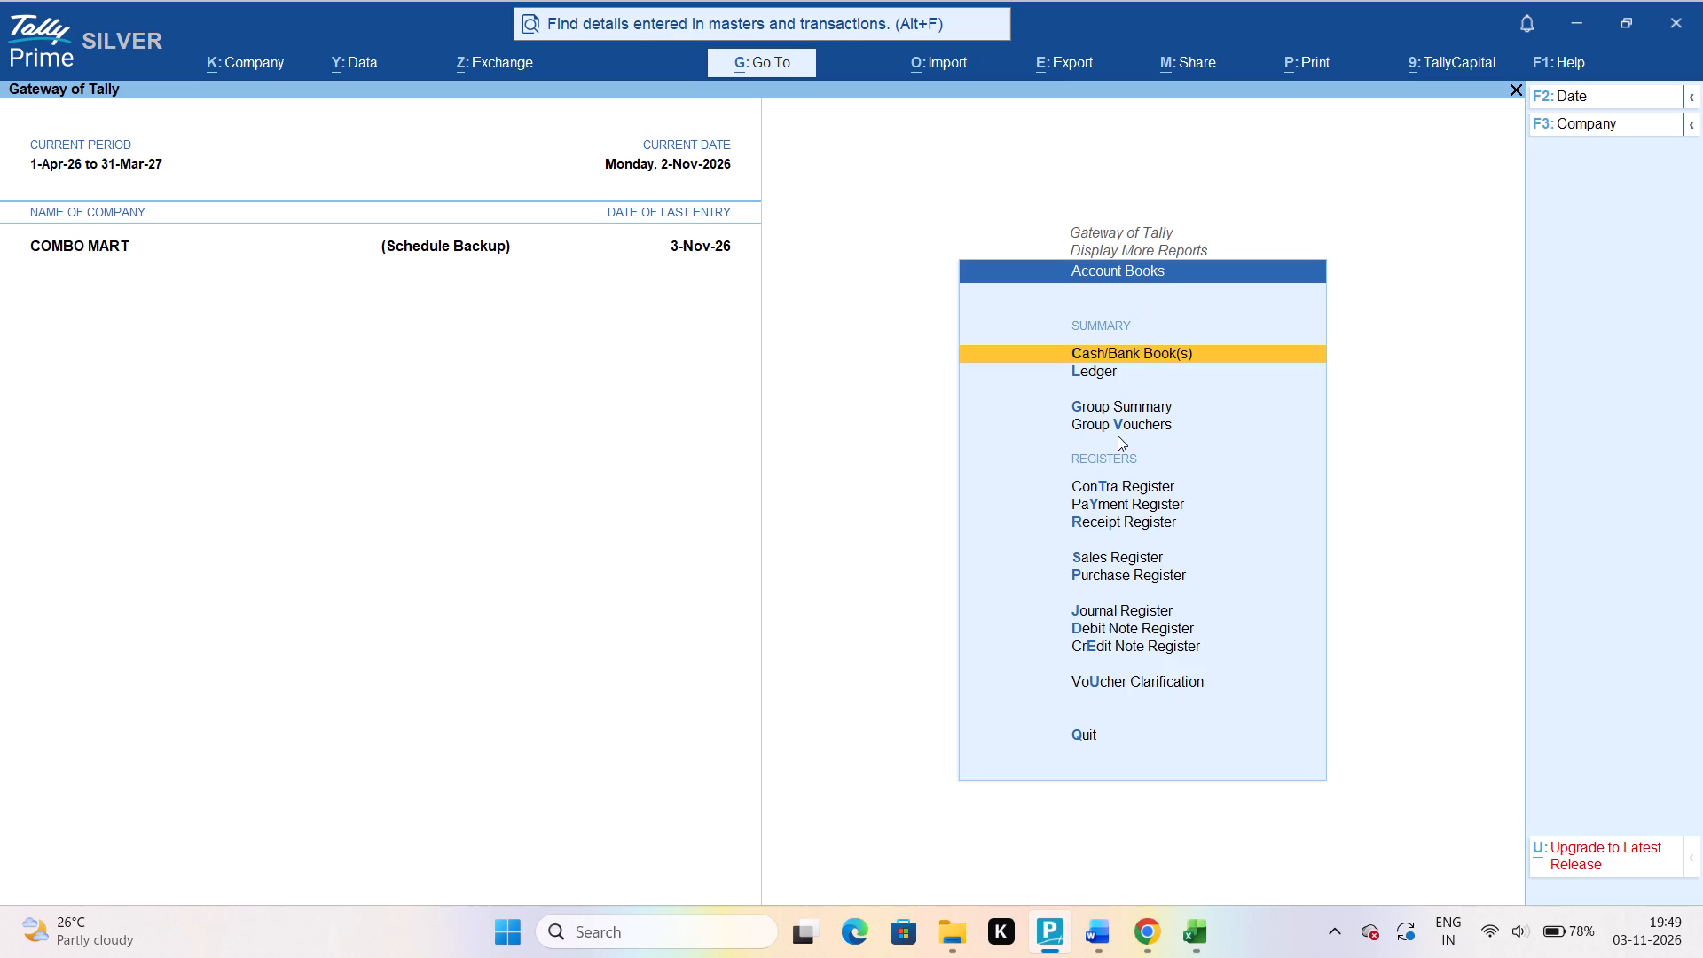
click(1116, 554)
double_click(1206, 385)
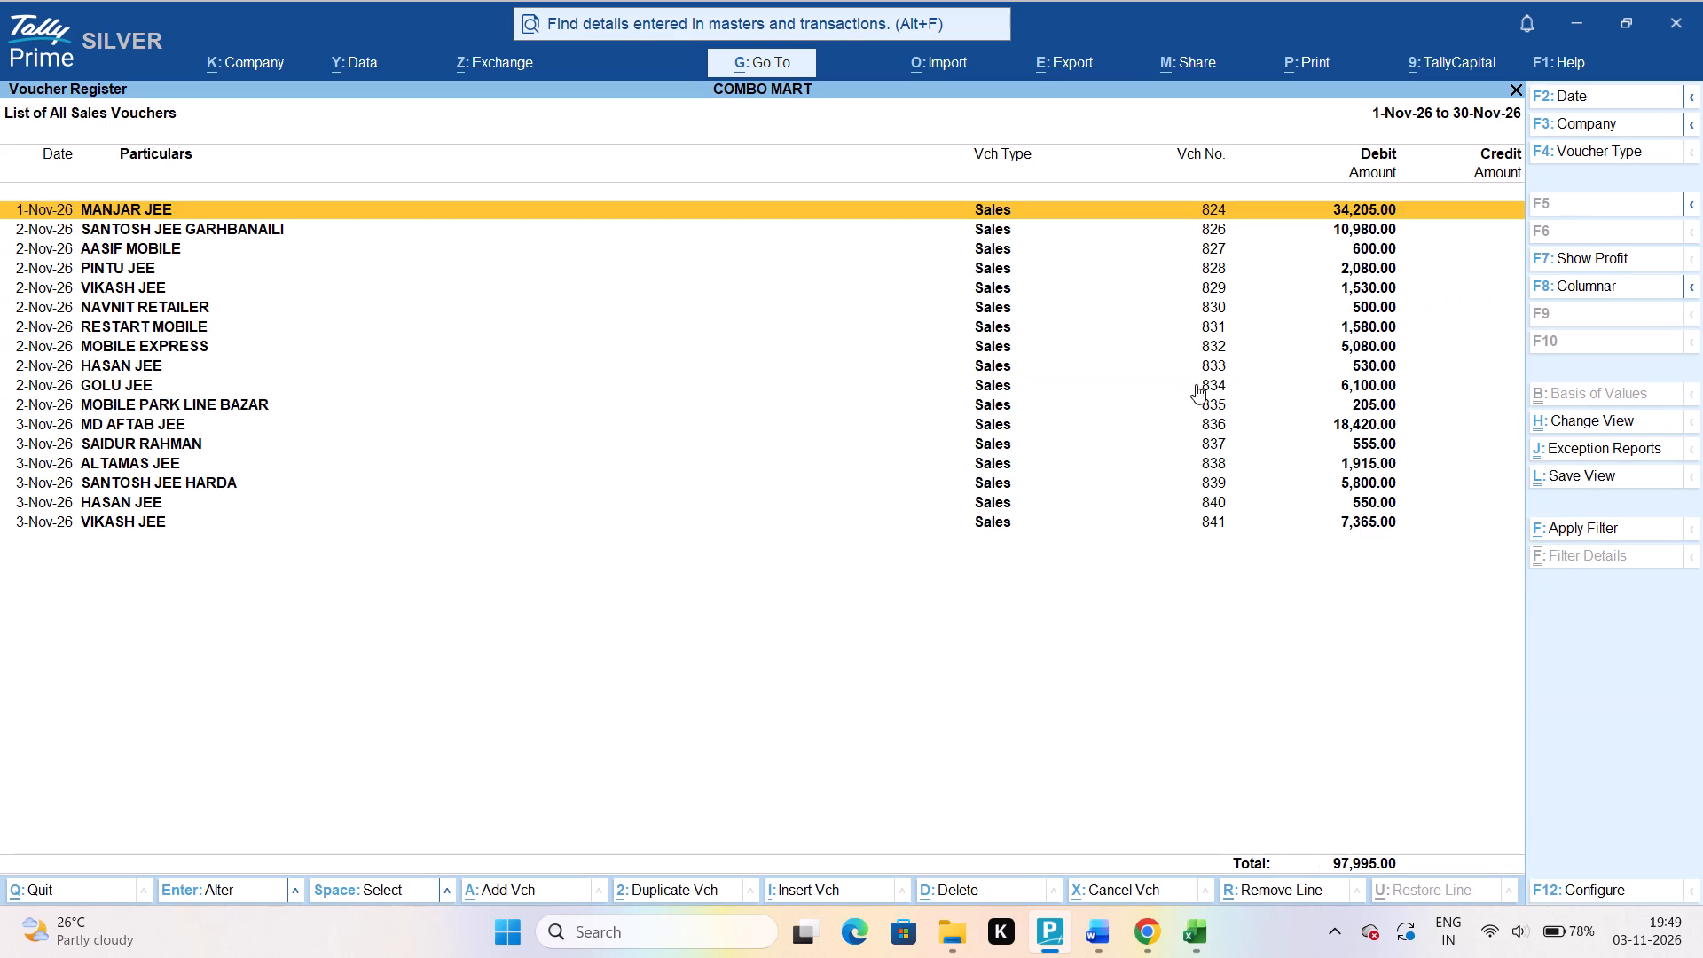
Open sales voucher No. 837 from the register and export it as a PDF.
key(Down)
key(Down)
key(Down)
key(Down)
key(Down)
key(Down)
key(Down)
key(Down)
key(Down)
key(Down)
key(Down)
key(Down)
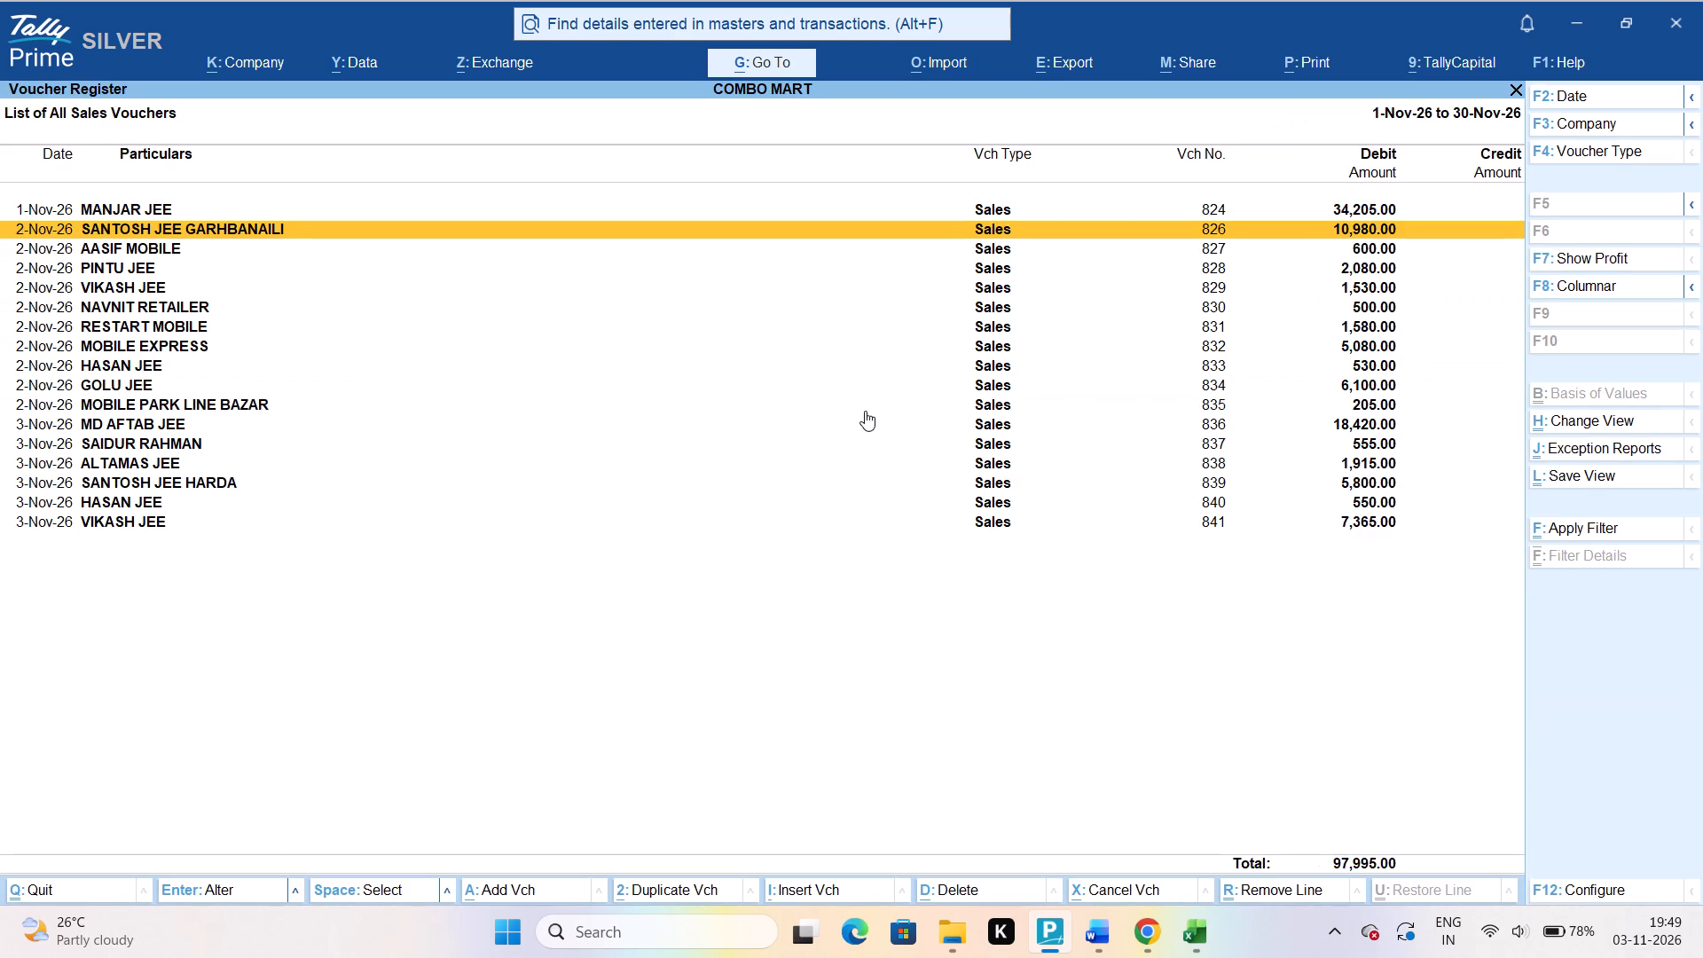
key(Up)
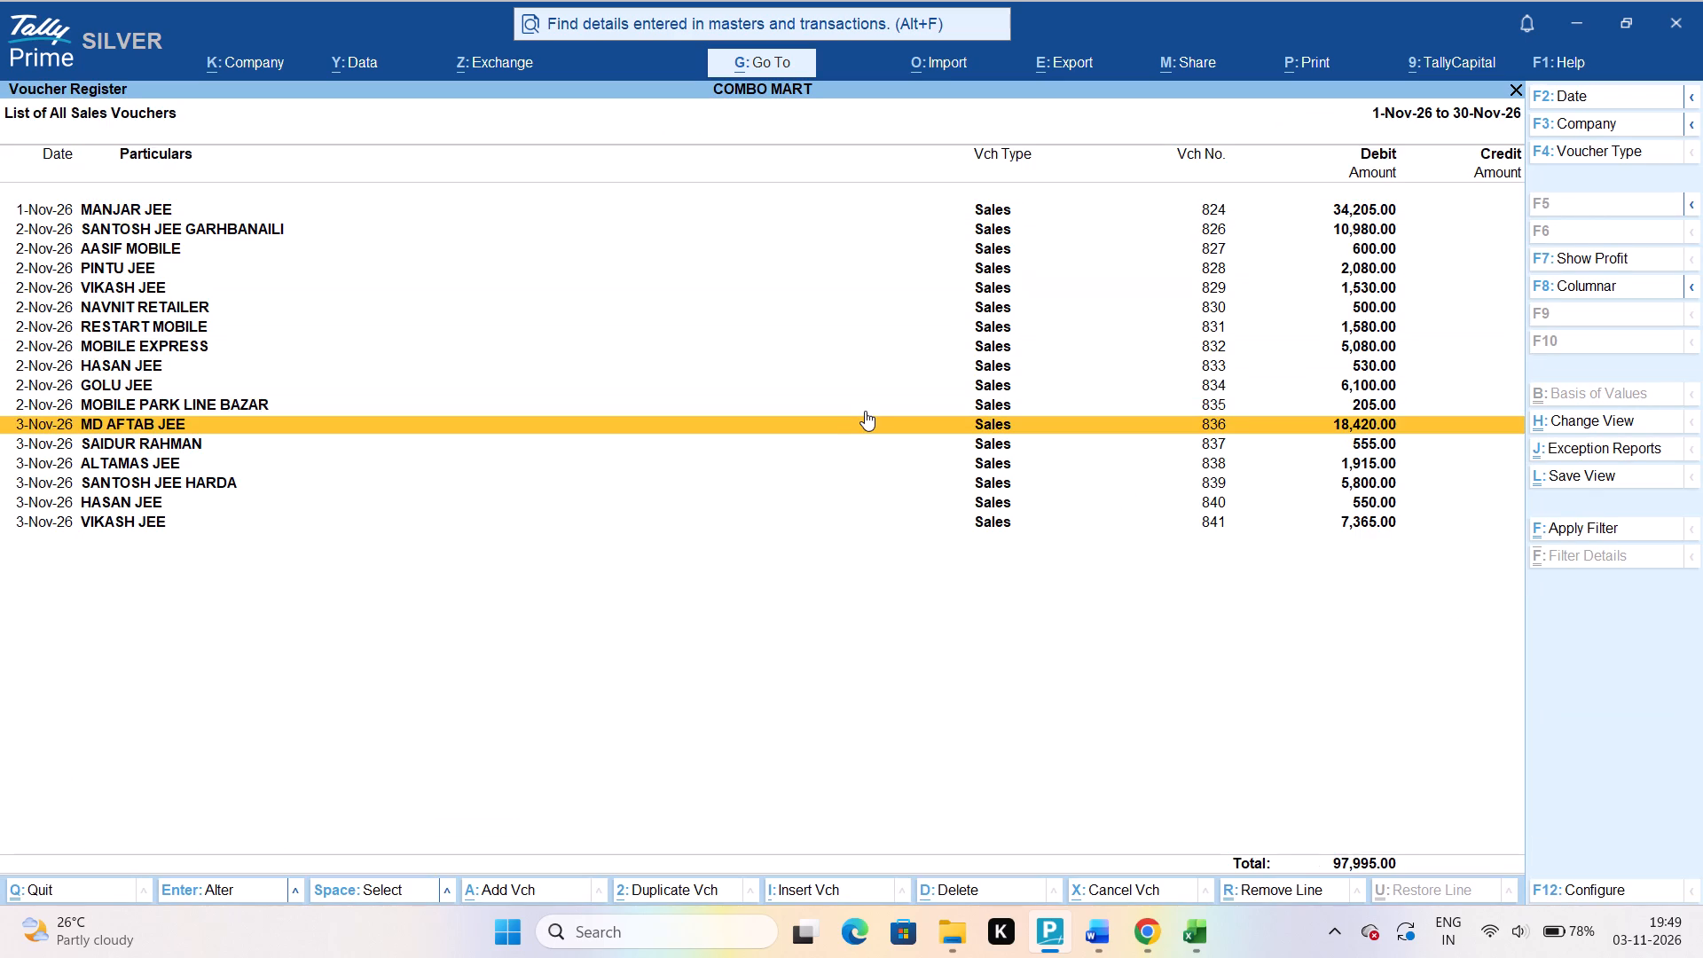
key(Down)
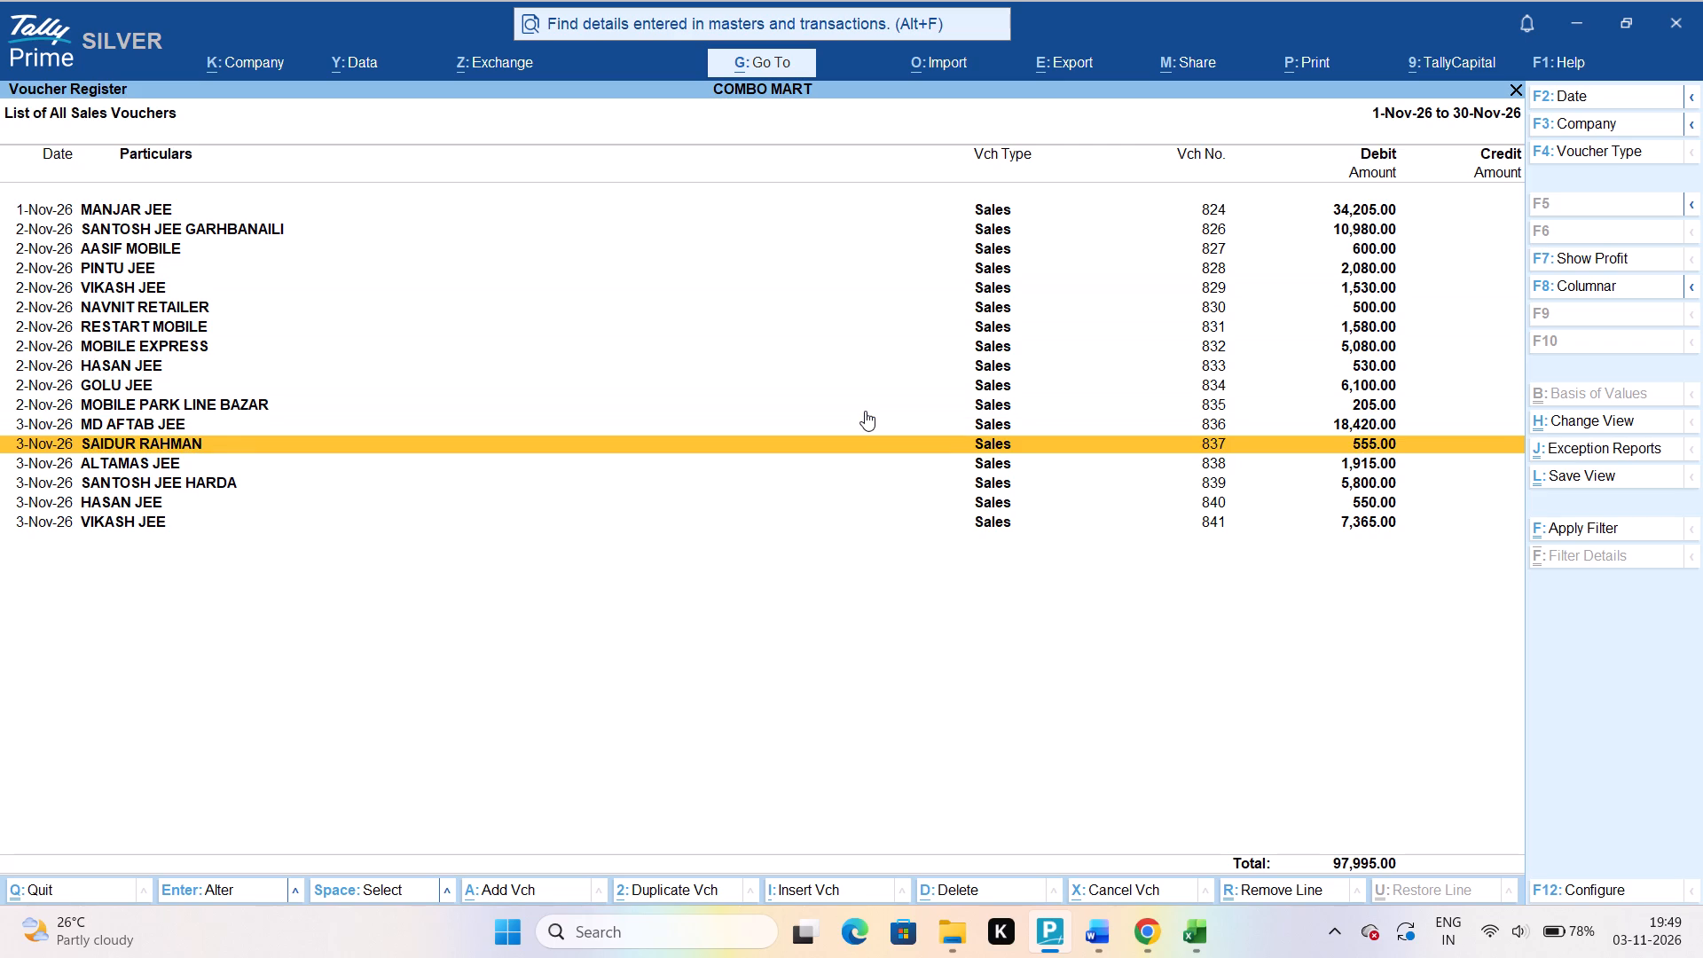
key(Return)
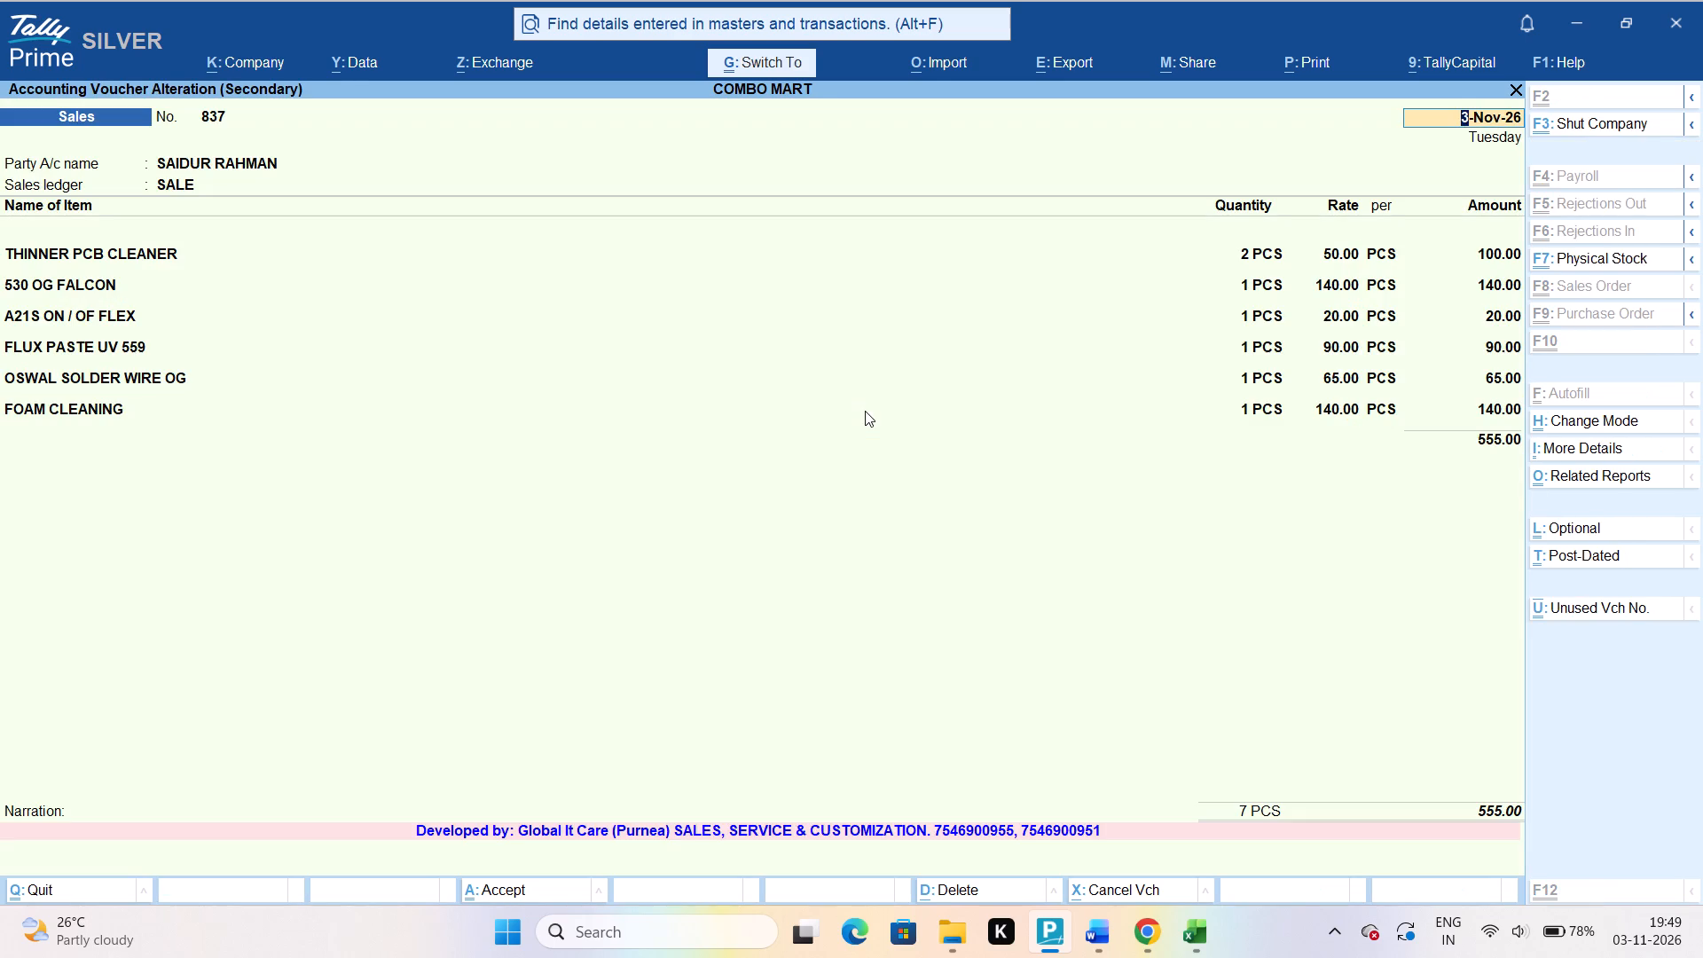
key(ctrl+e)
key(Return)
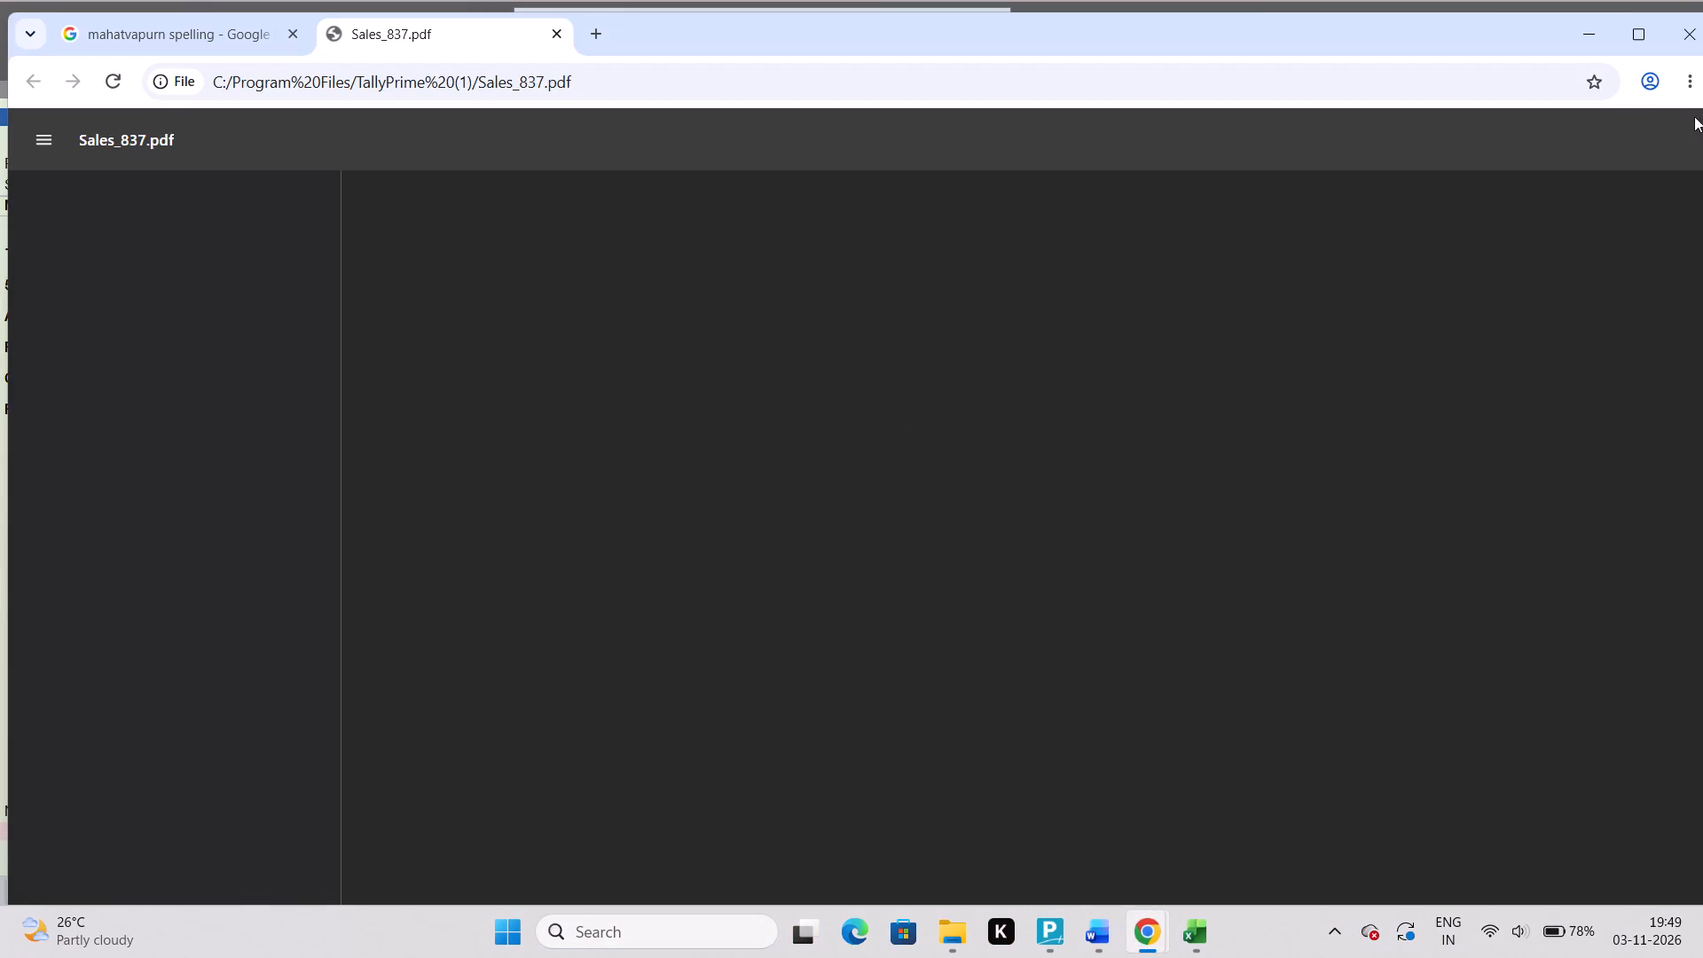
click(1595, 130)
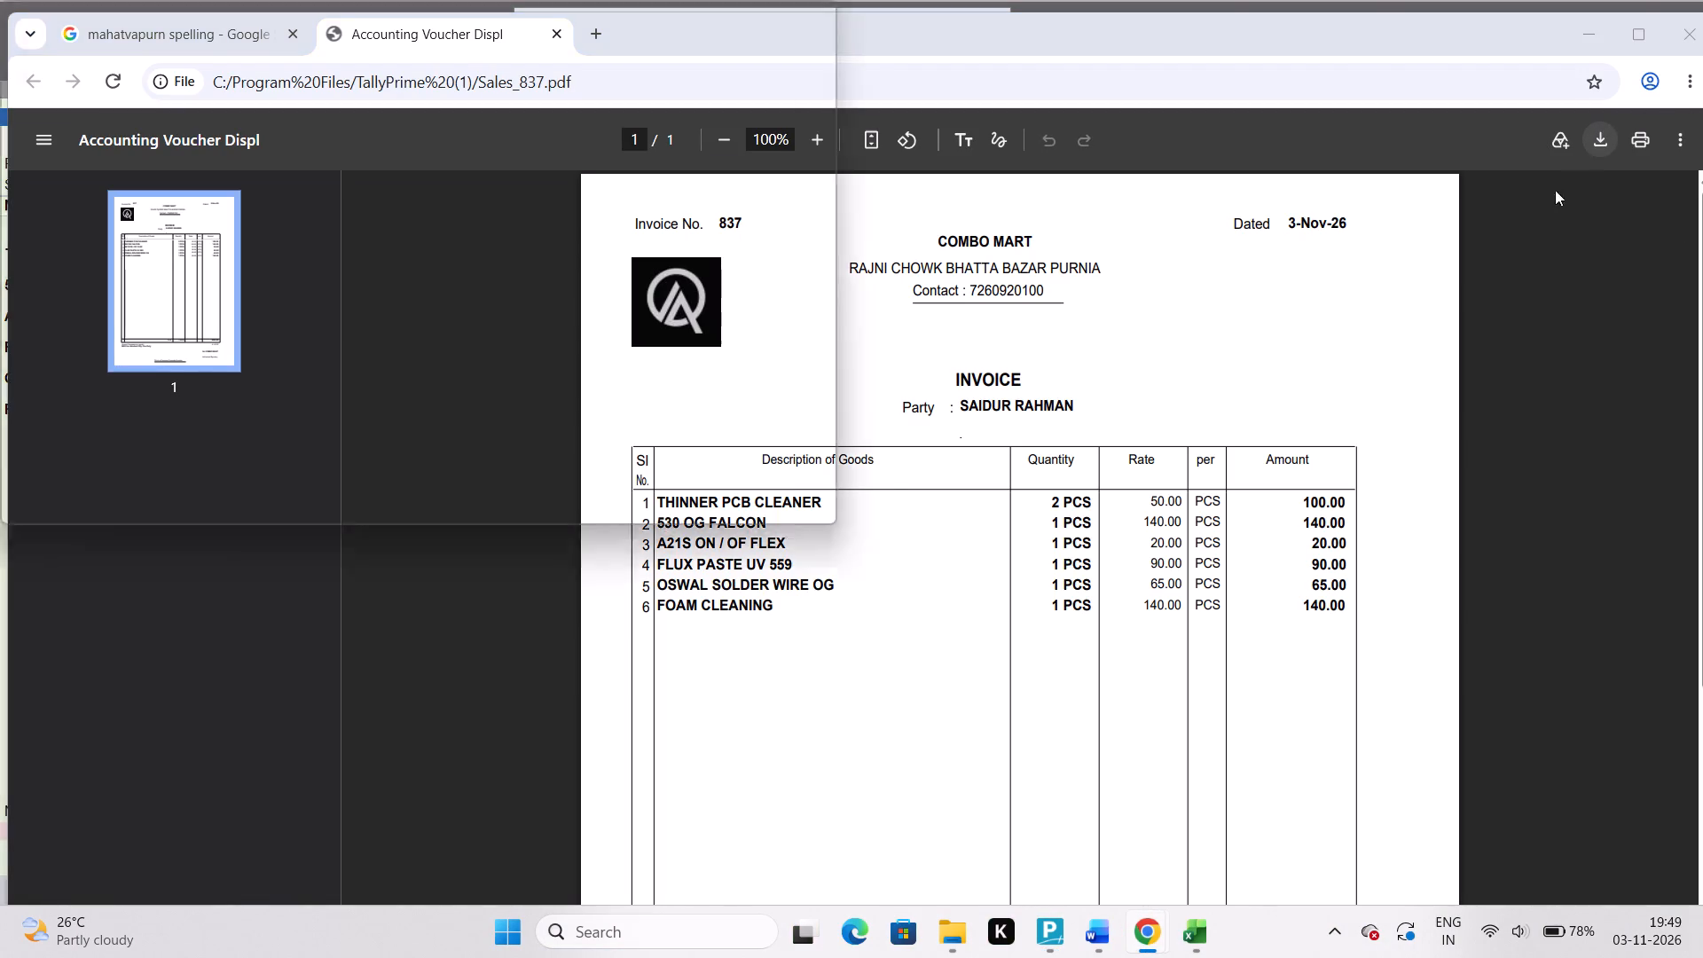
key(BackSpace)
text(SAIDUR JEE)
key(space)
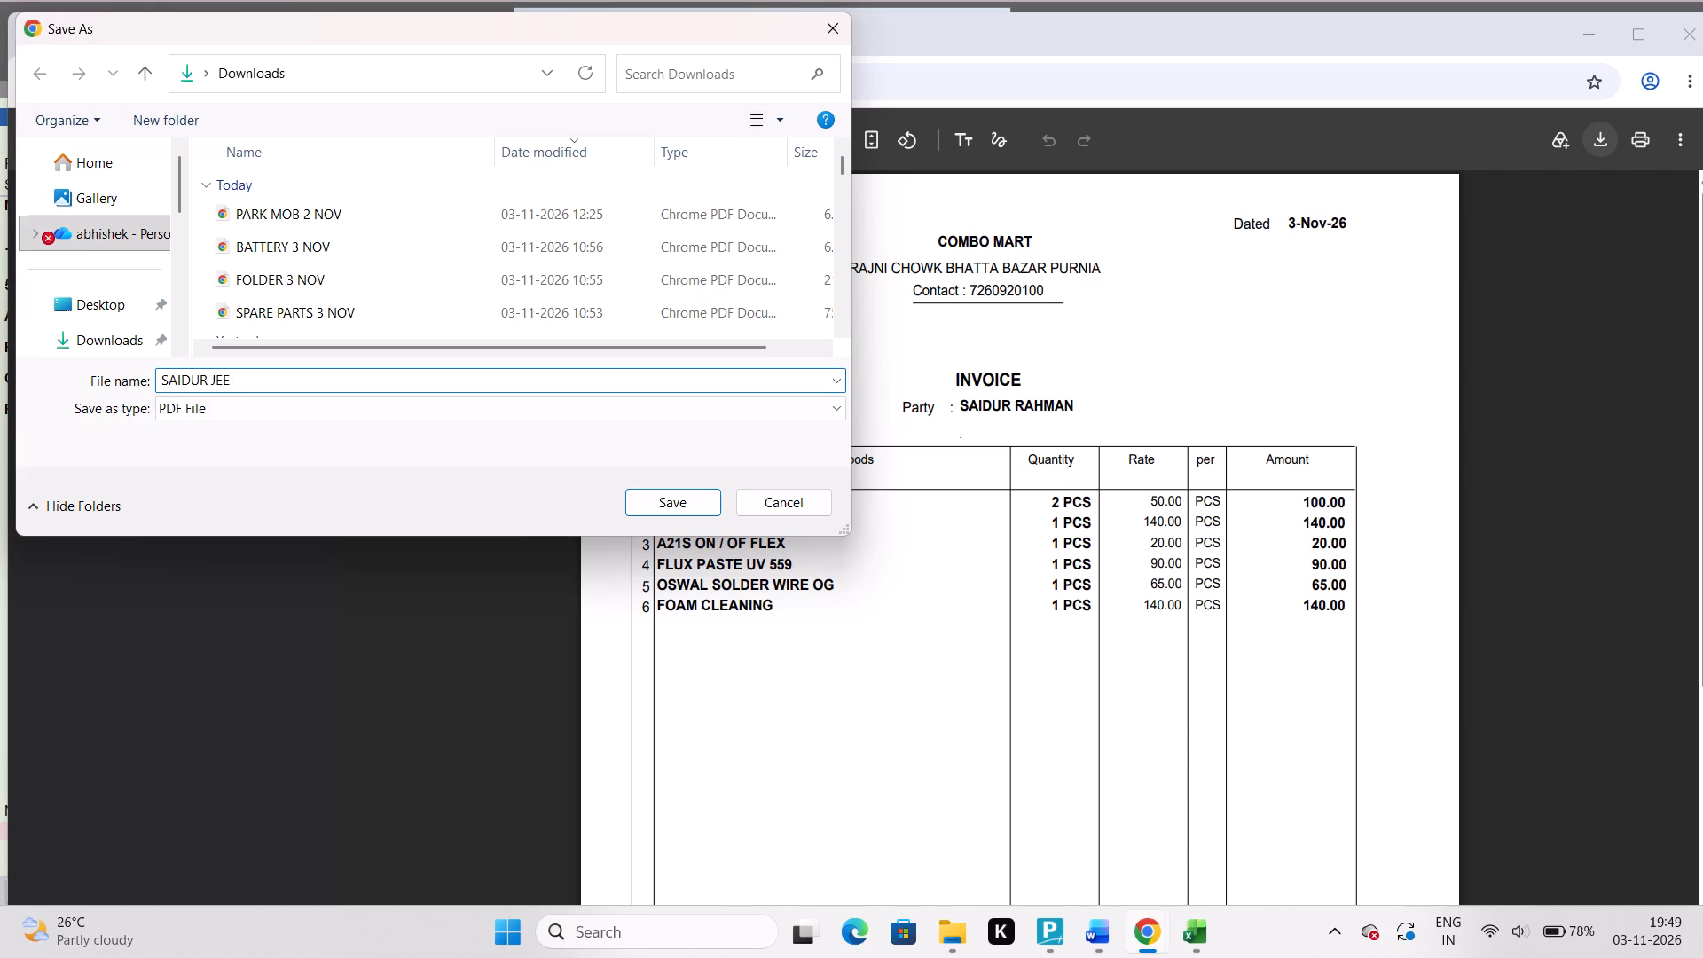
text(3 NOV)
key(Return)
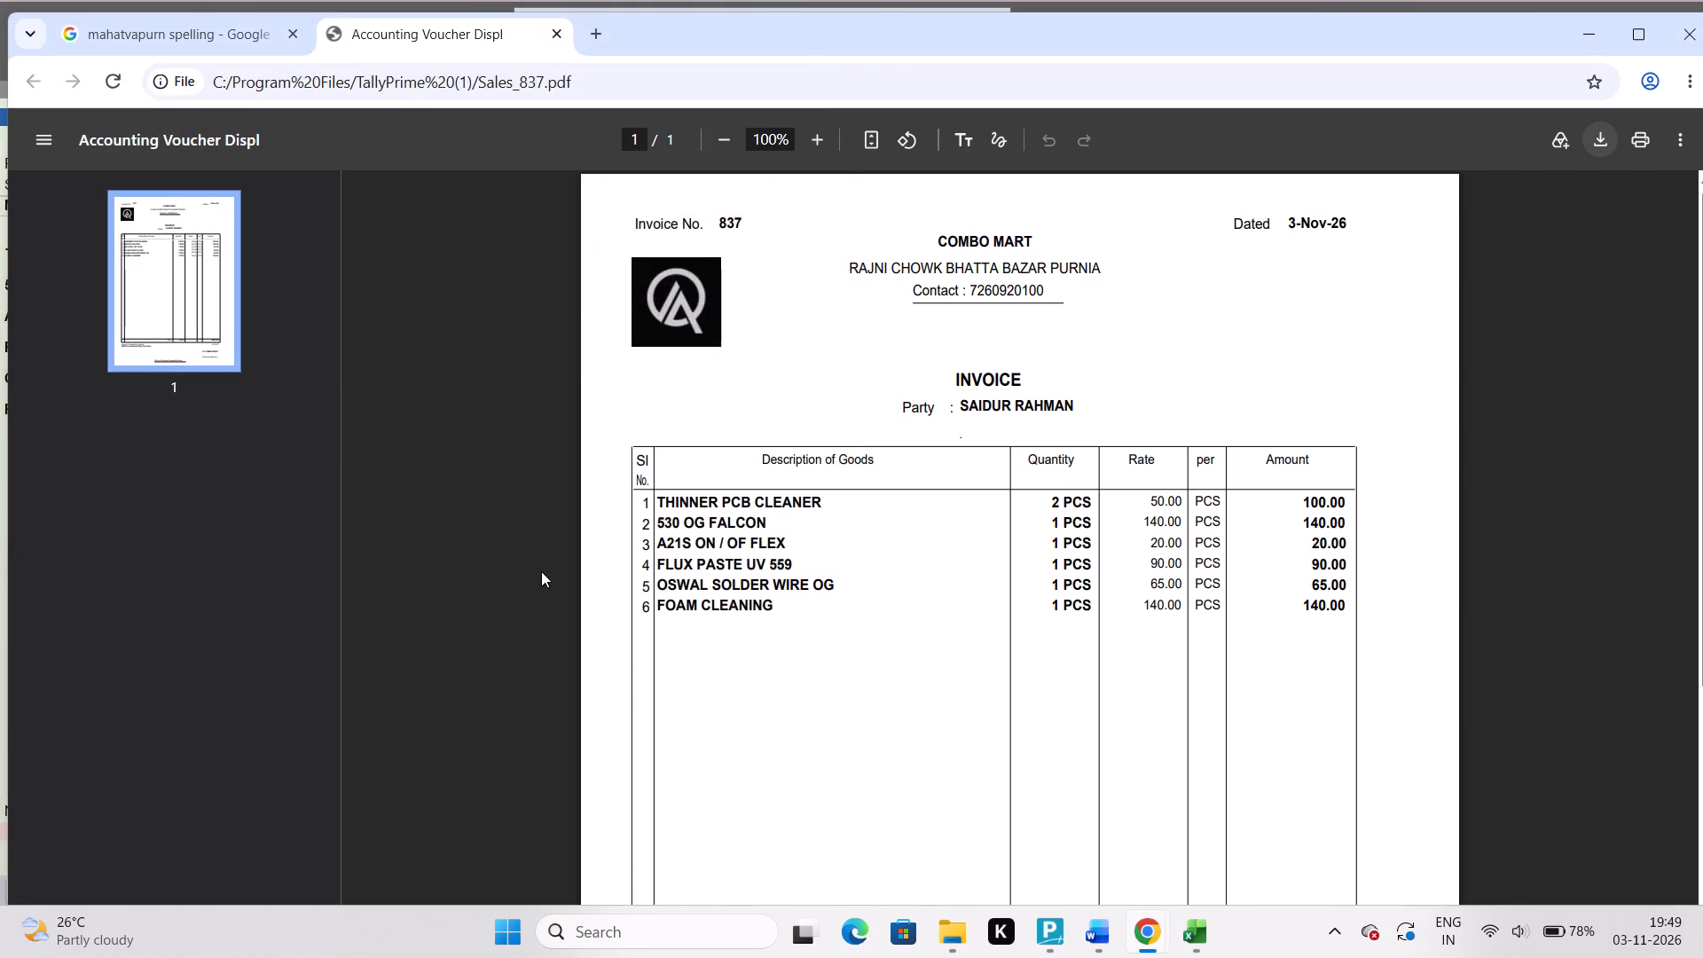
click(1701, 30)
key(Escape)
key(Escape)
key(Escape)
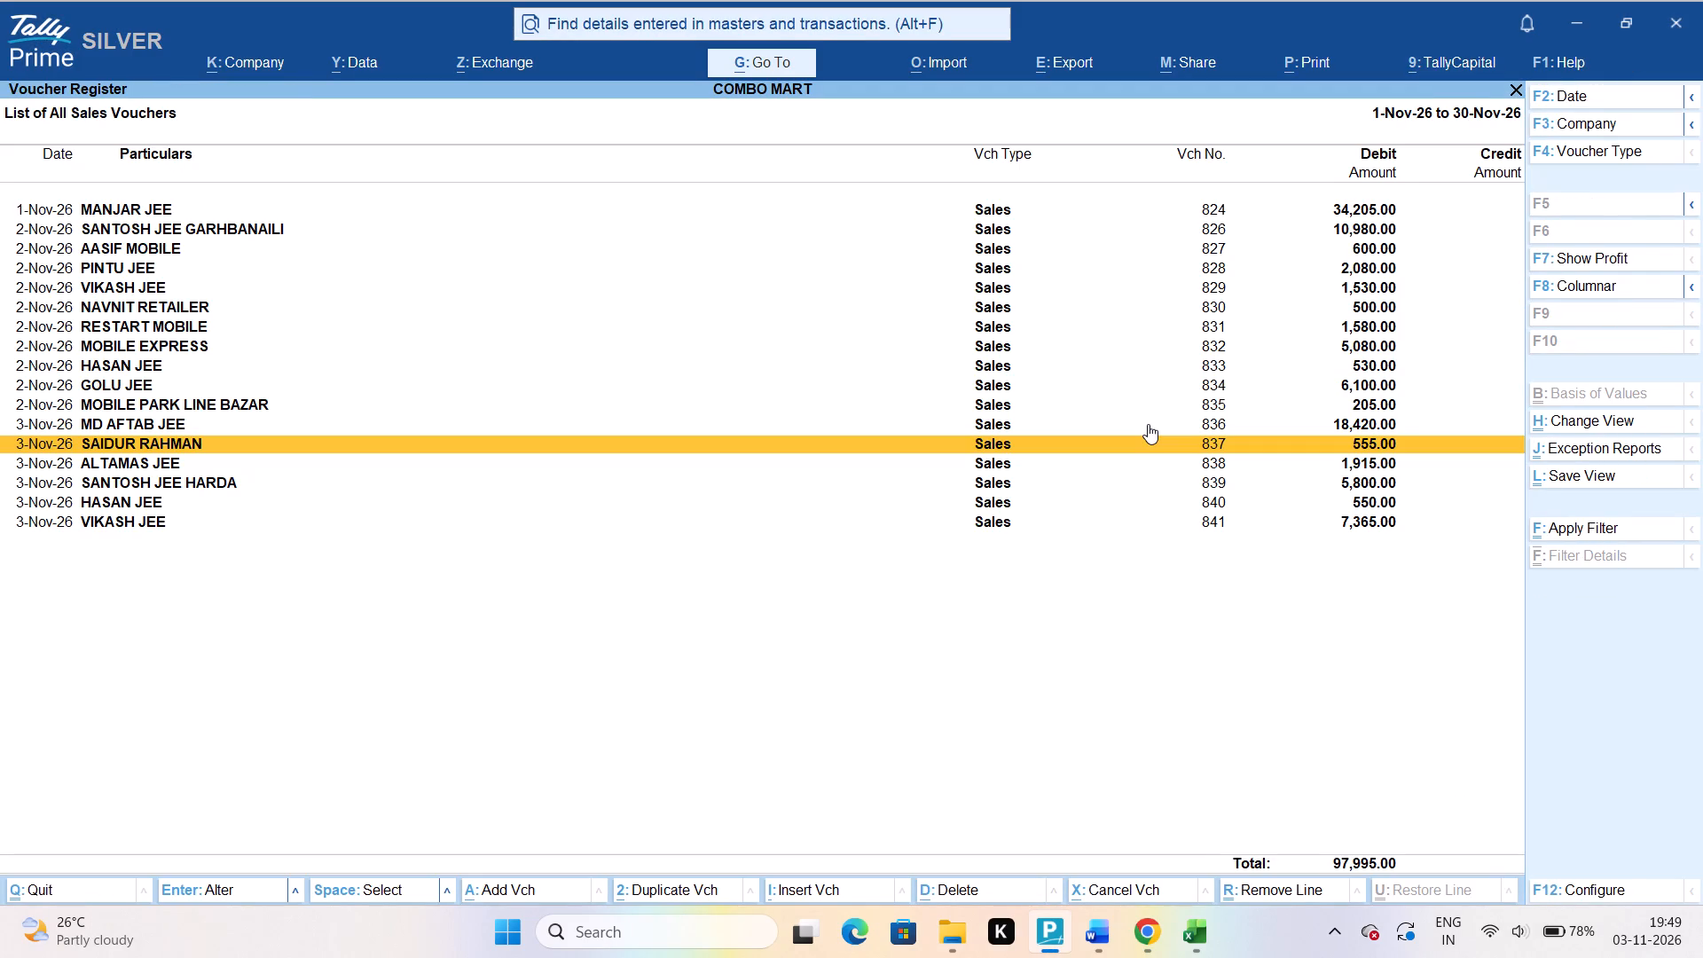
Open sales voucher No. 838 from the register and export it as a PDF.
key(Down)
key(Return)
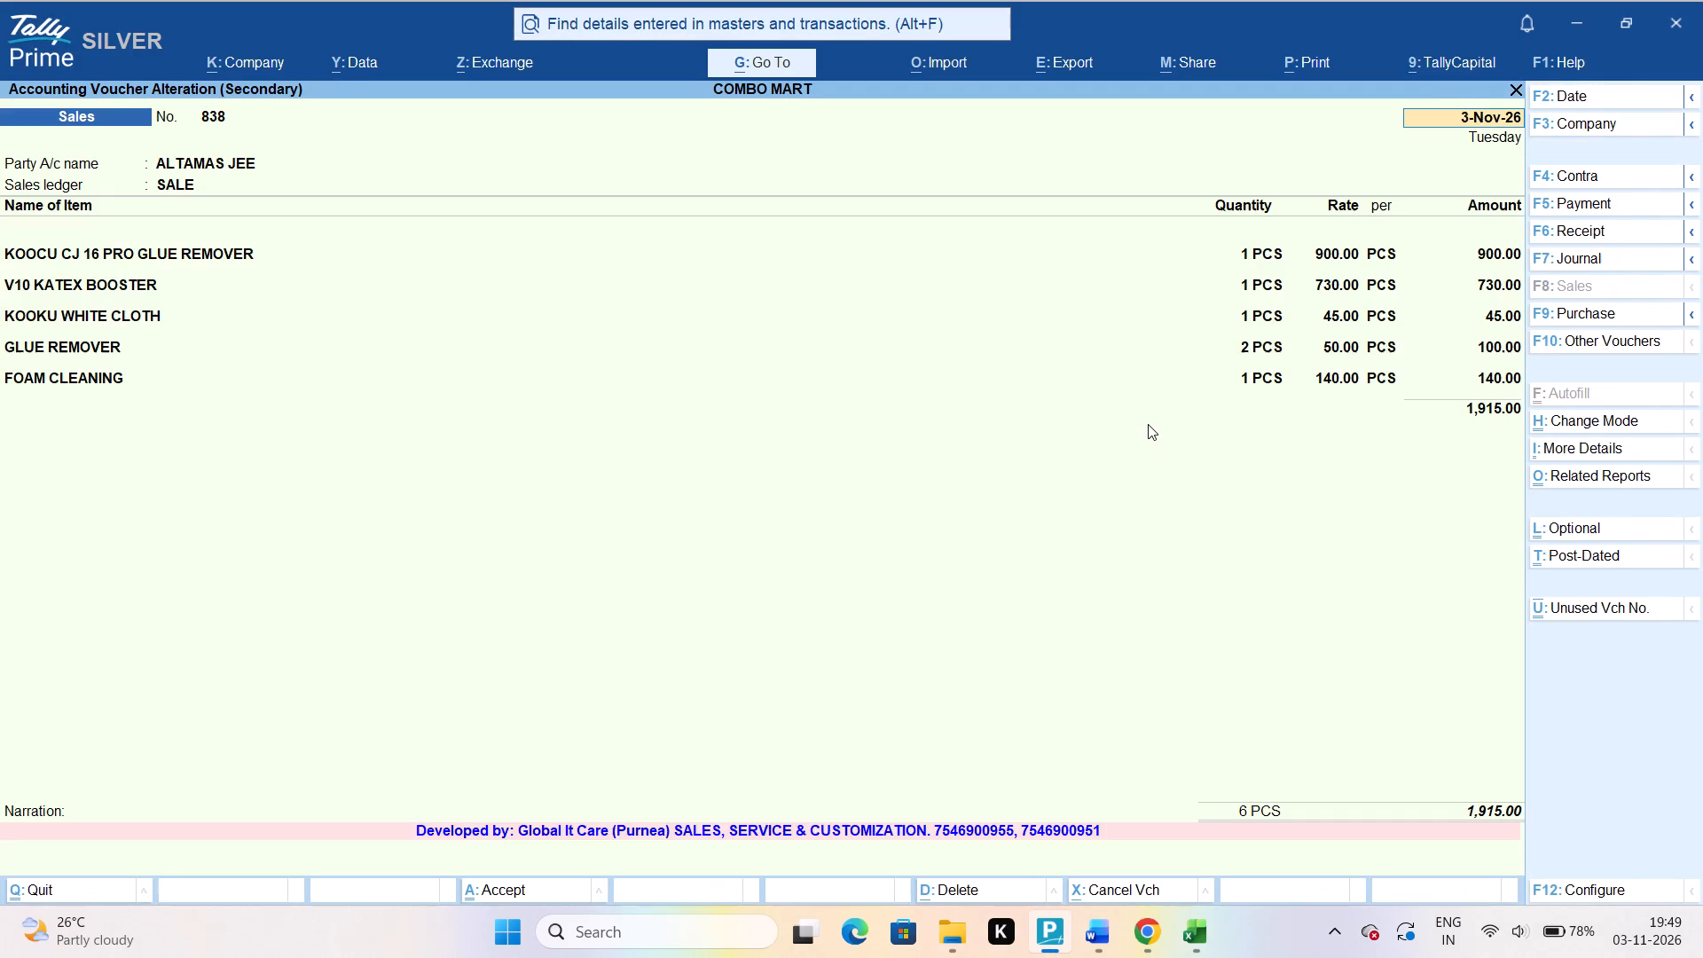
key(ctrl+e)
key(Return)
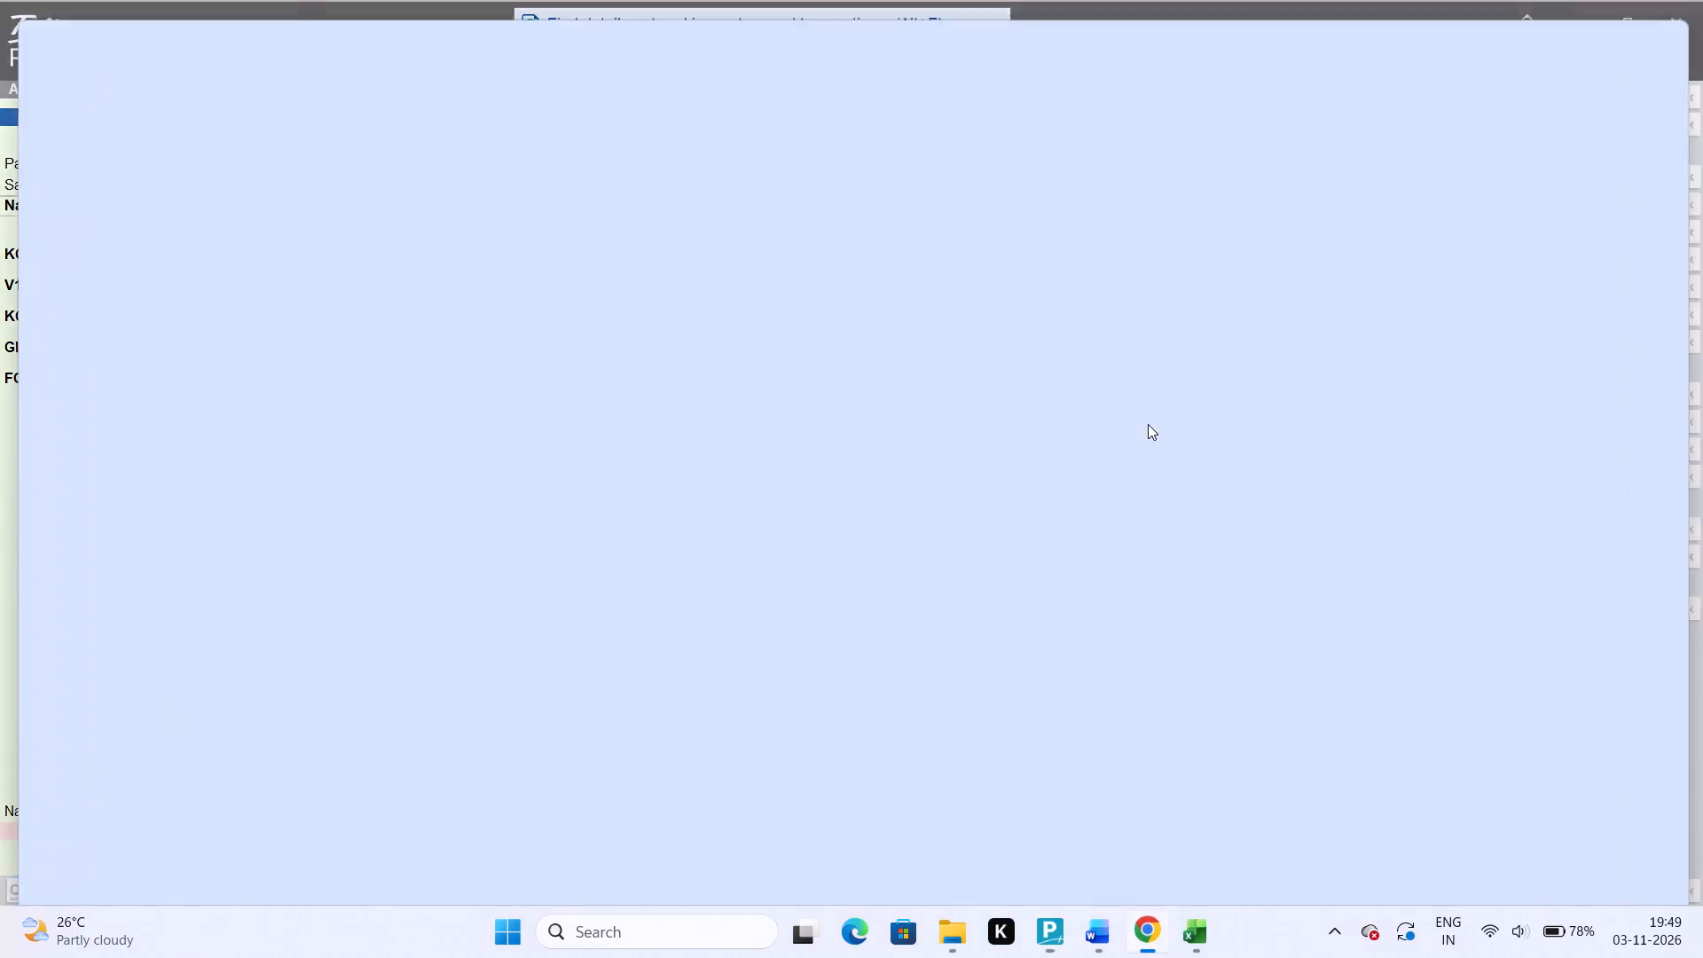
click(1589, 130)
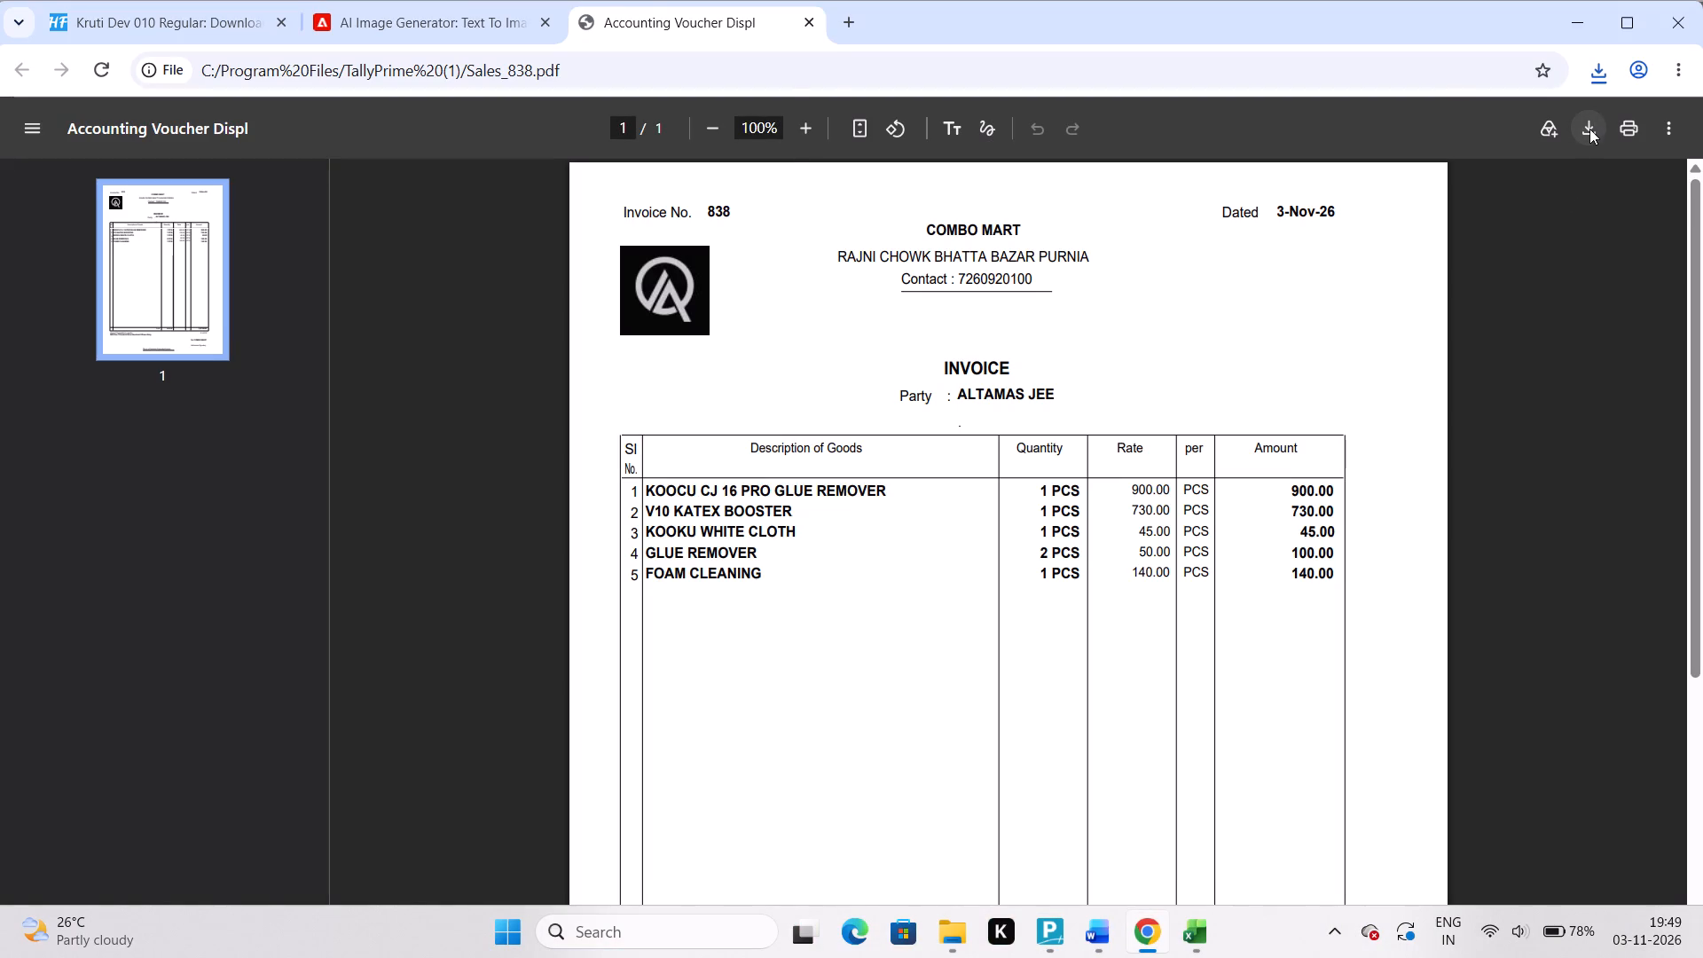
key(BackSpace)
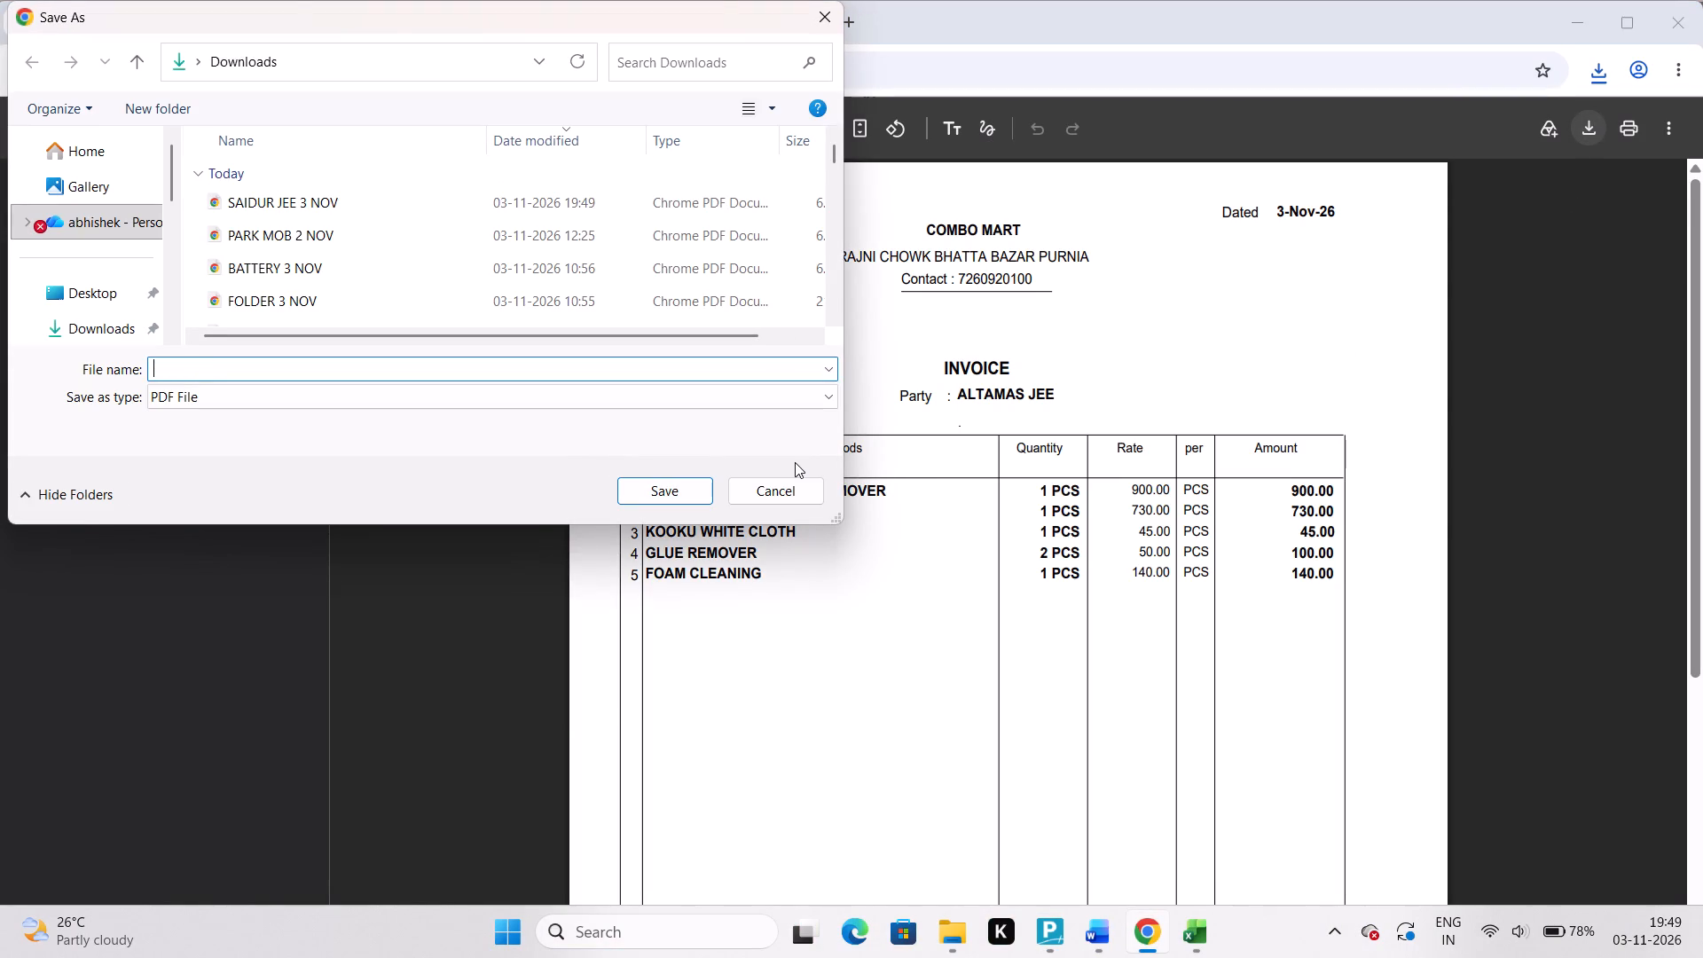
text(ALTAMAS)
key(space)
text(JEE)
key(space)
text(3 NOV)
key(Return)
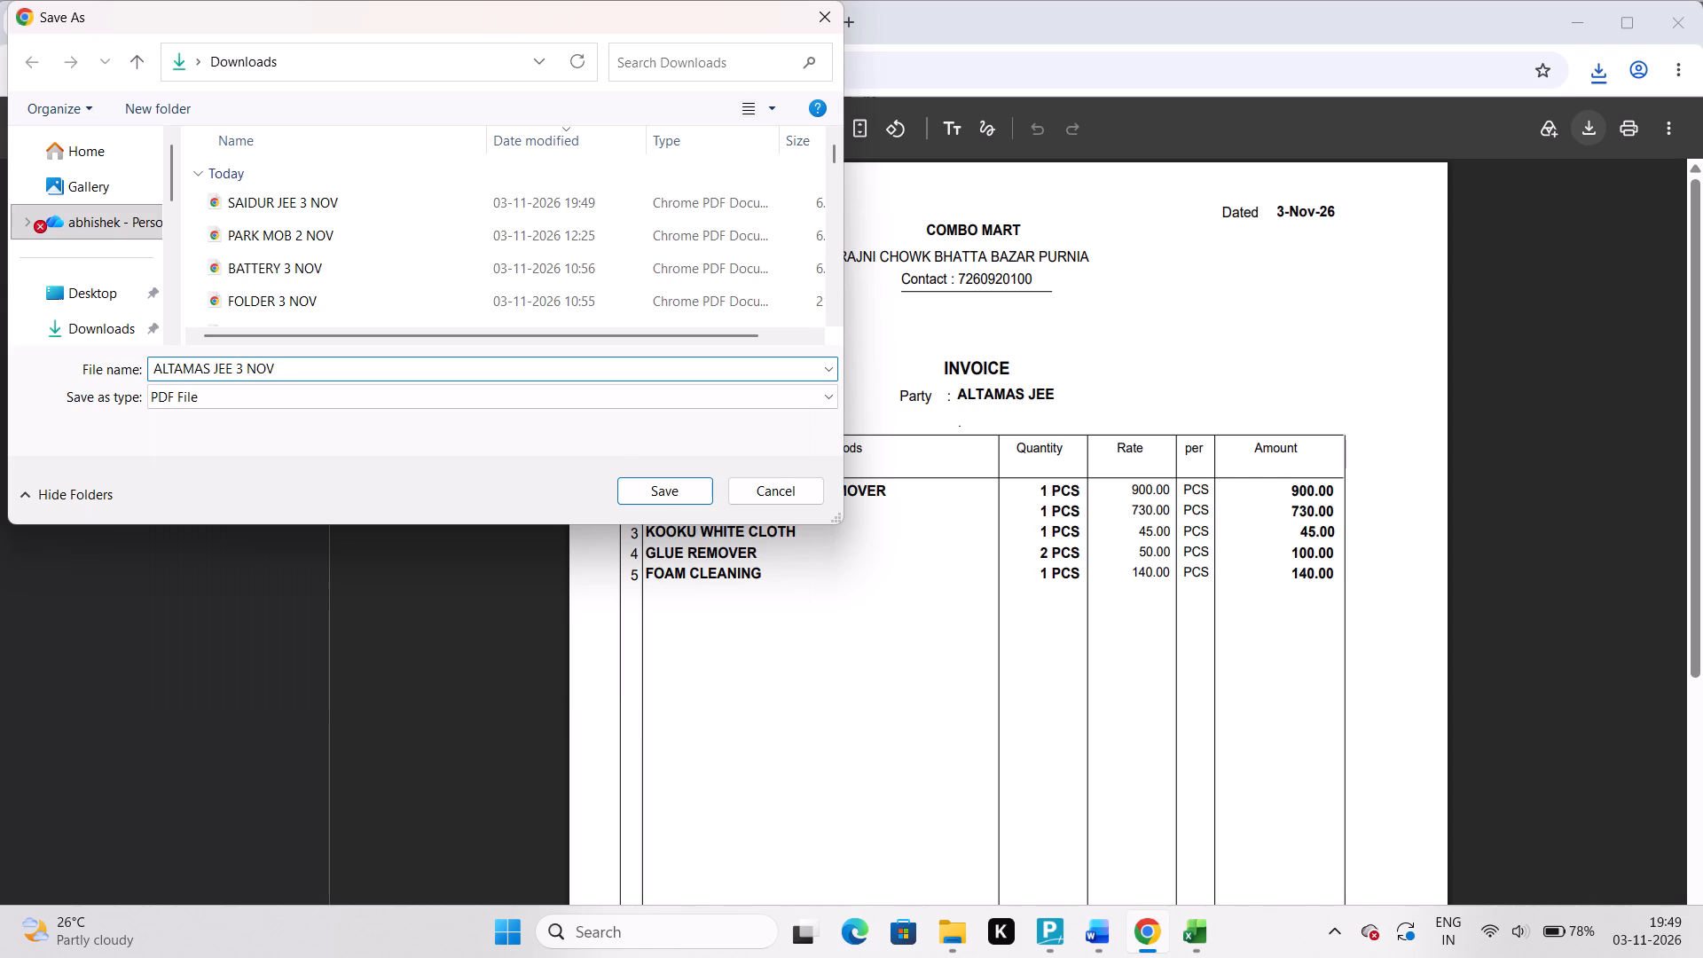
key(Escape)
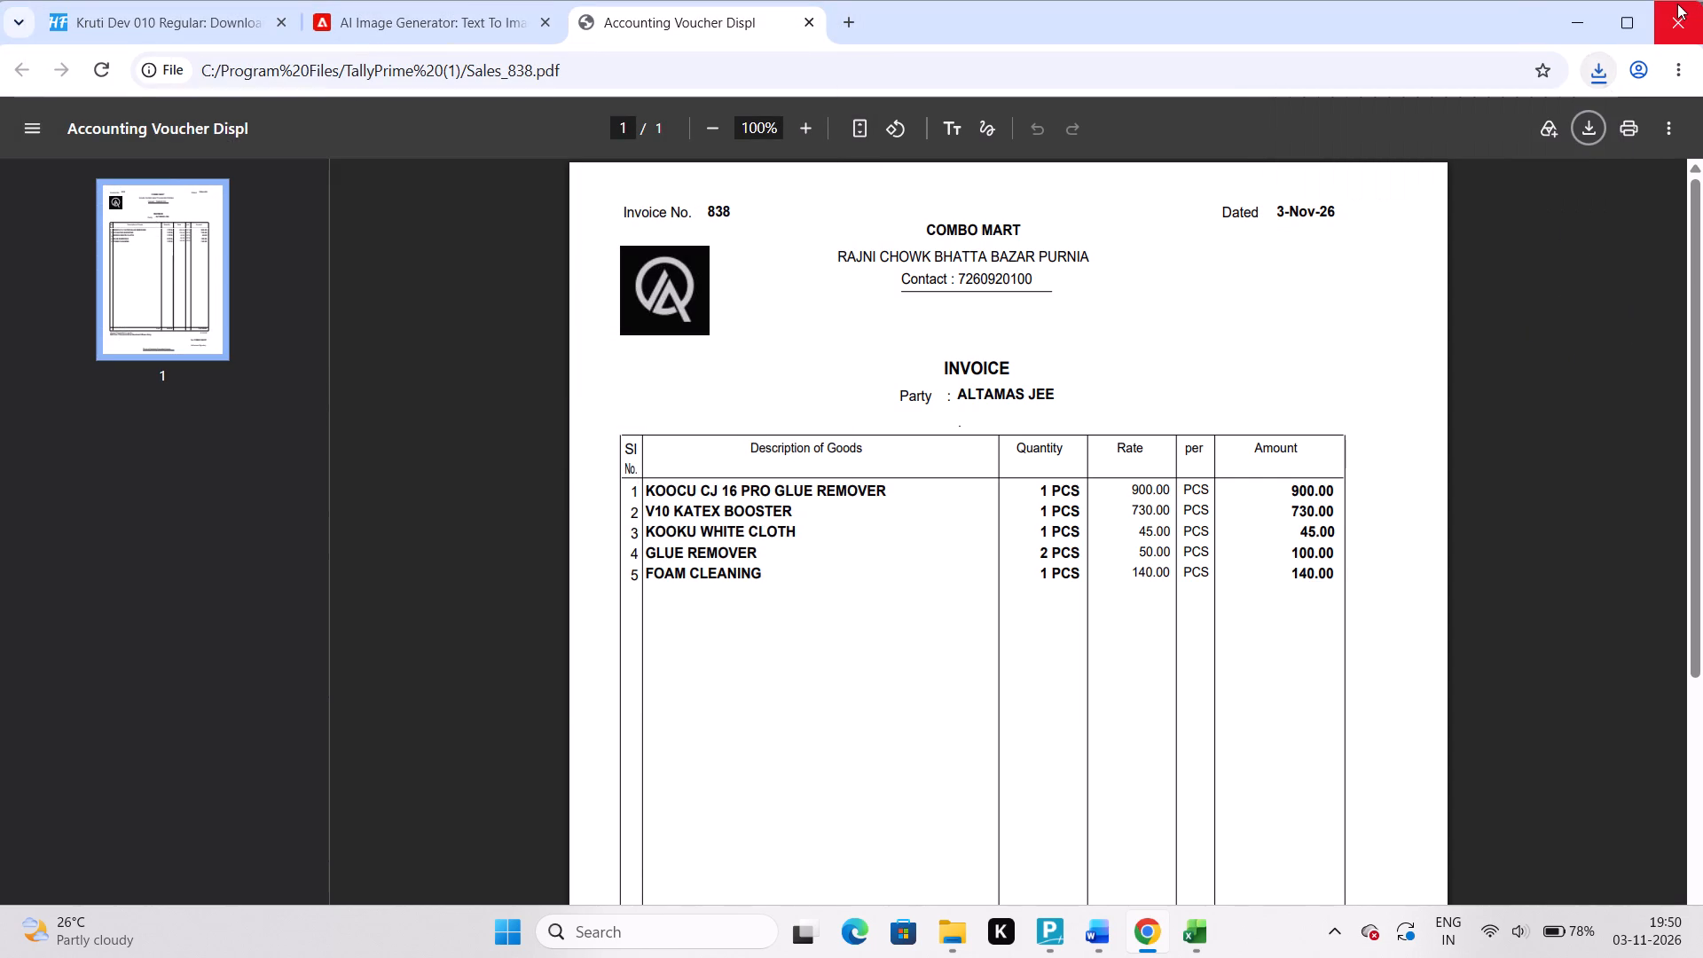
click(1677, 4)
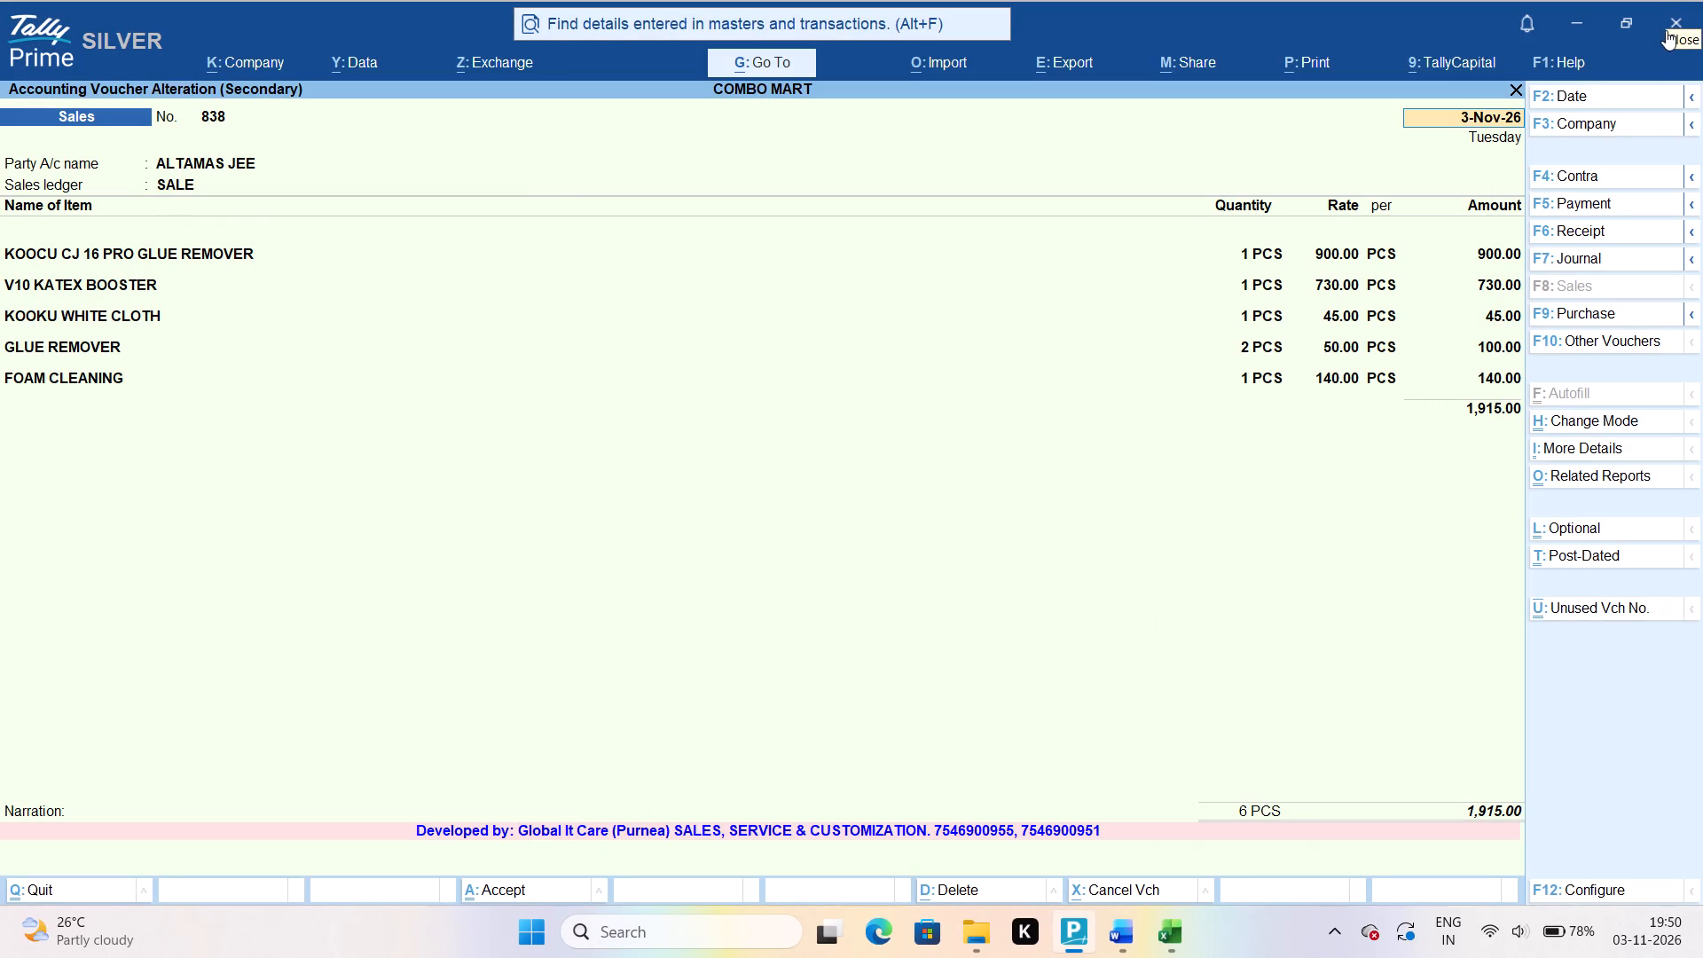
Close TallyPrime, start it again from the desktop and load the COMBO MART company.
click(1668, 29)
click(1668, 26)
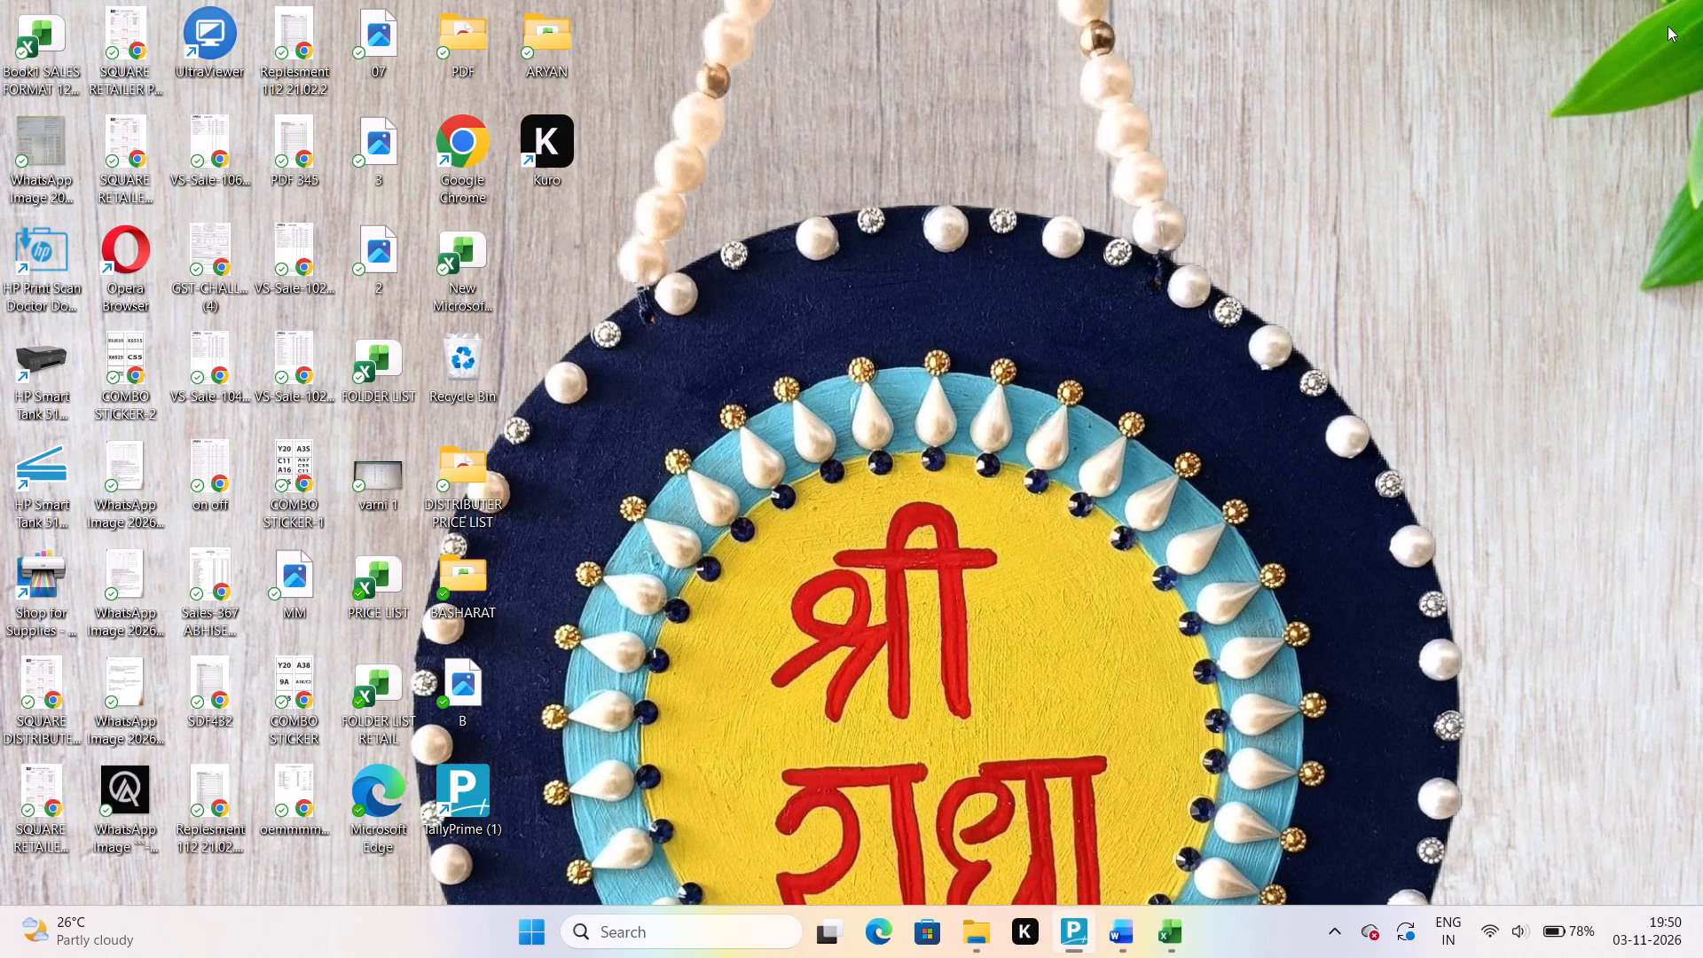
click(1668, 26)
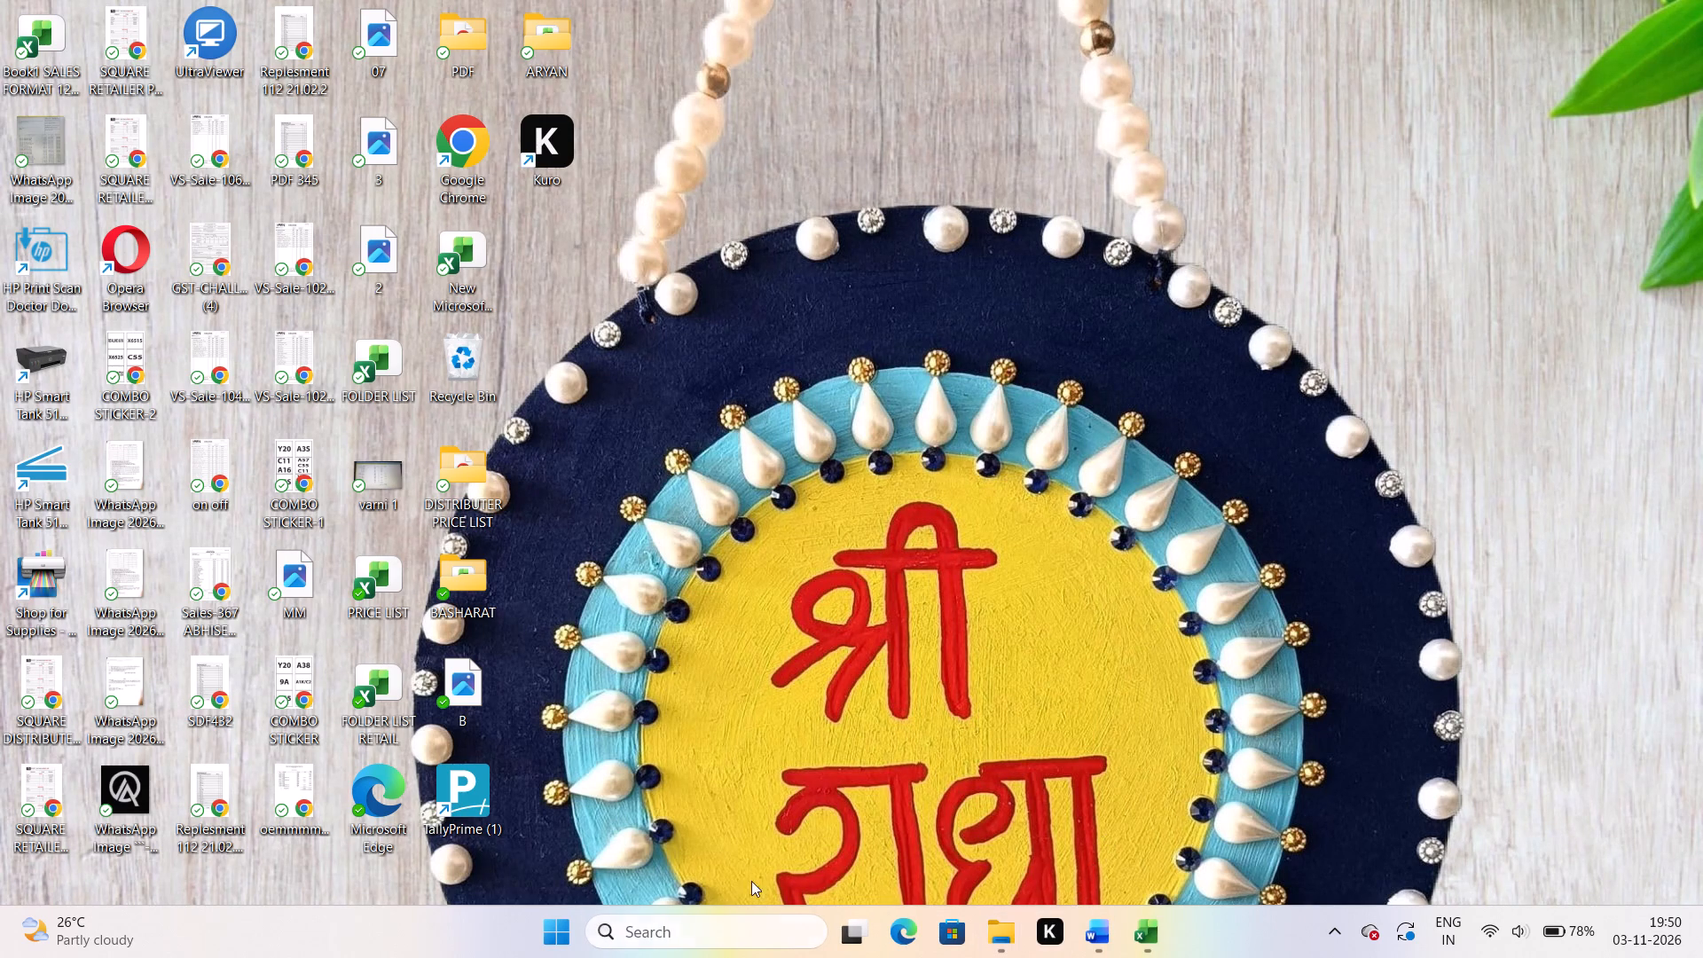
triple_click(470, 787)
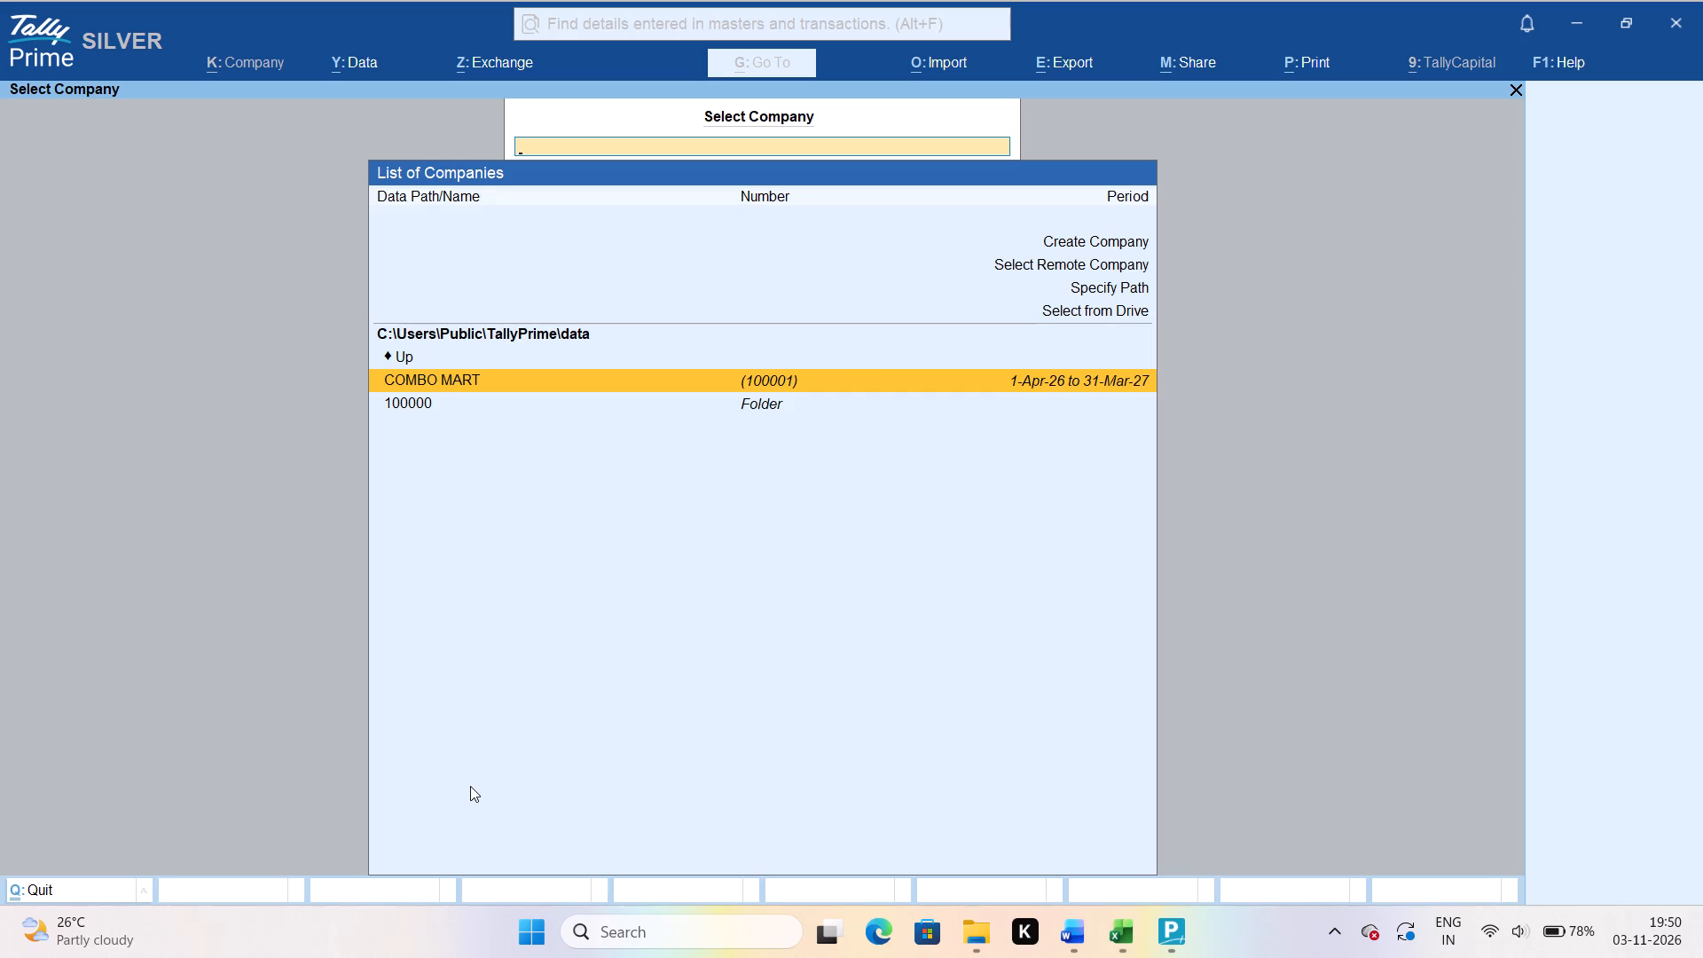
click(946, 384)
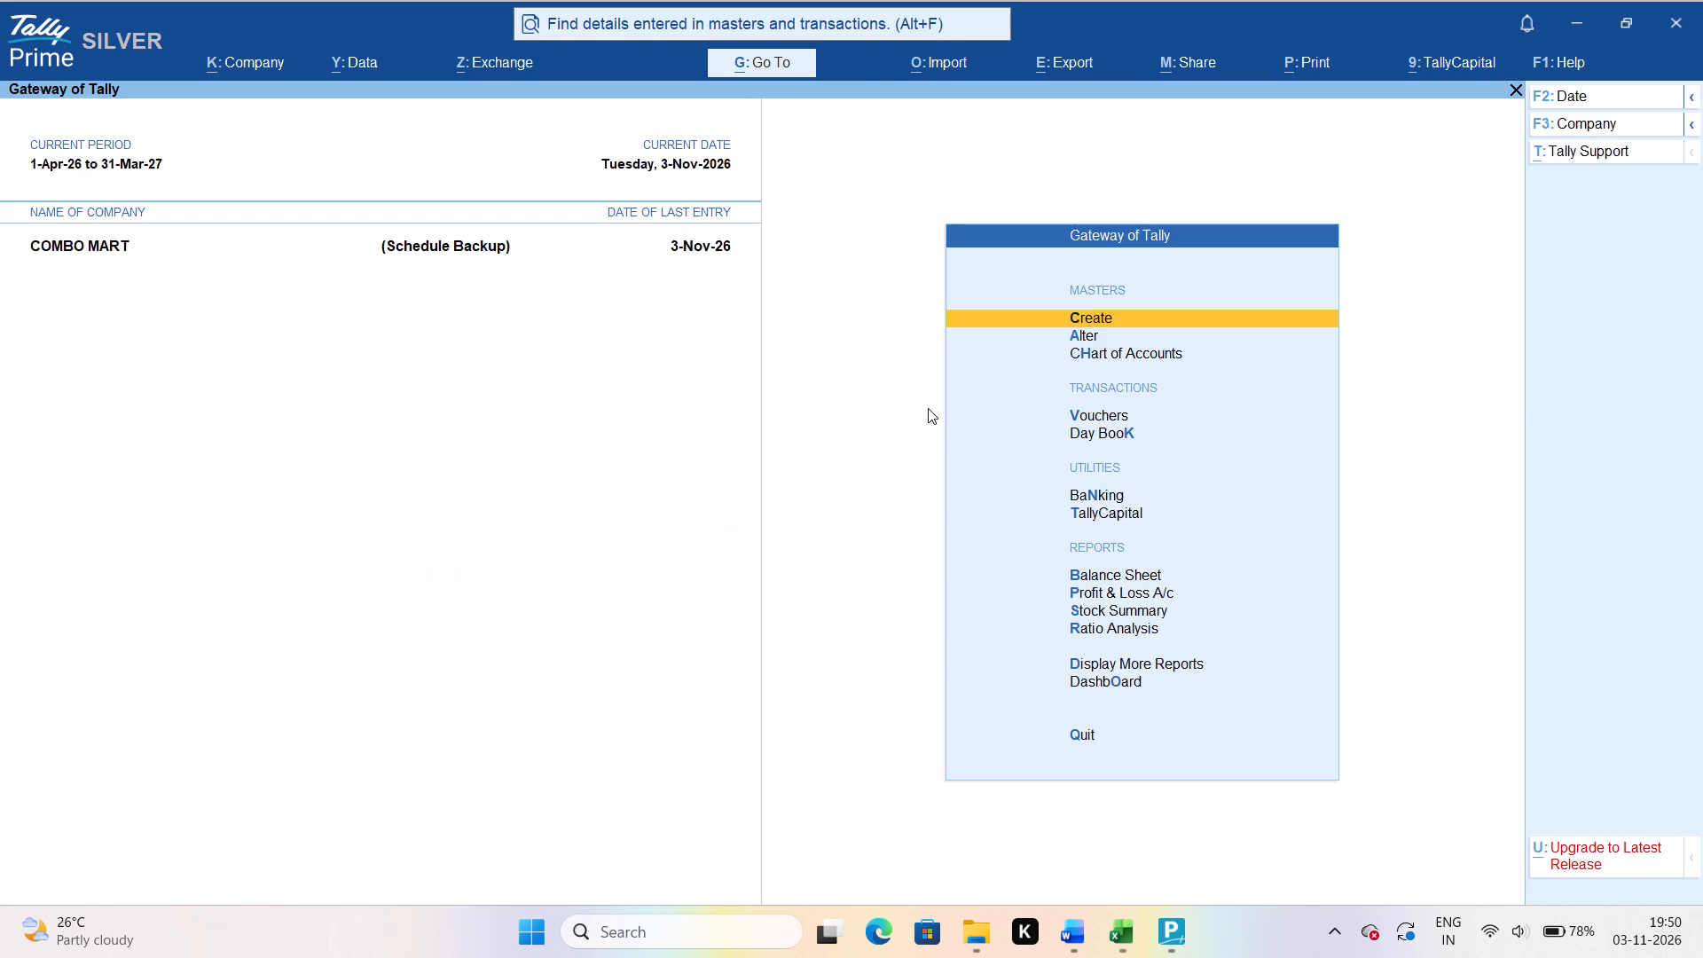
Open the Sales Register from the account books and show the November voucher list.
click(1124, 667)
click(1112, 431)
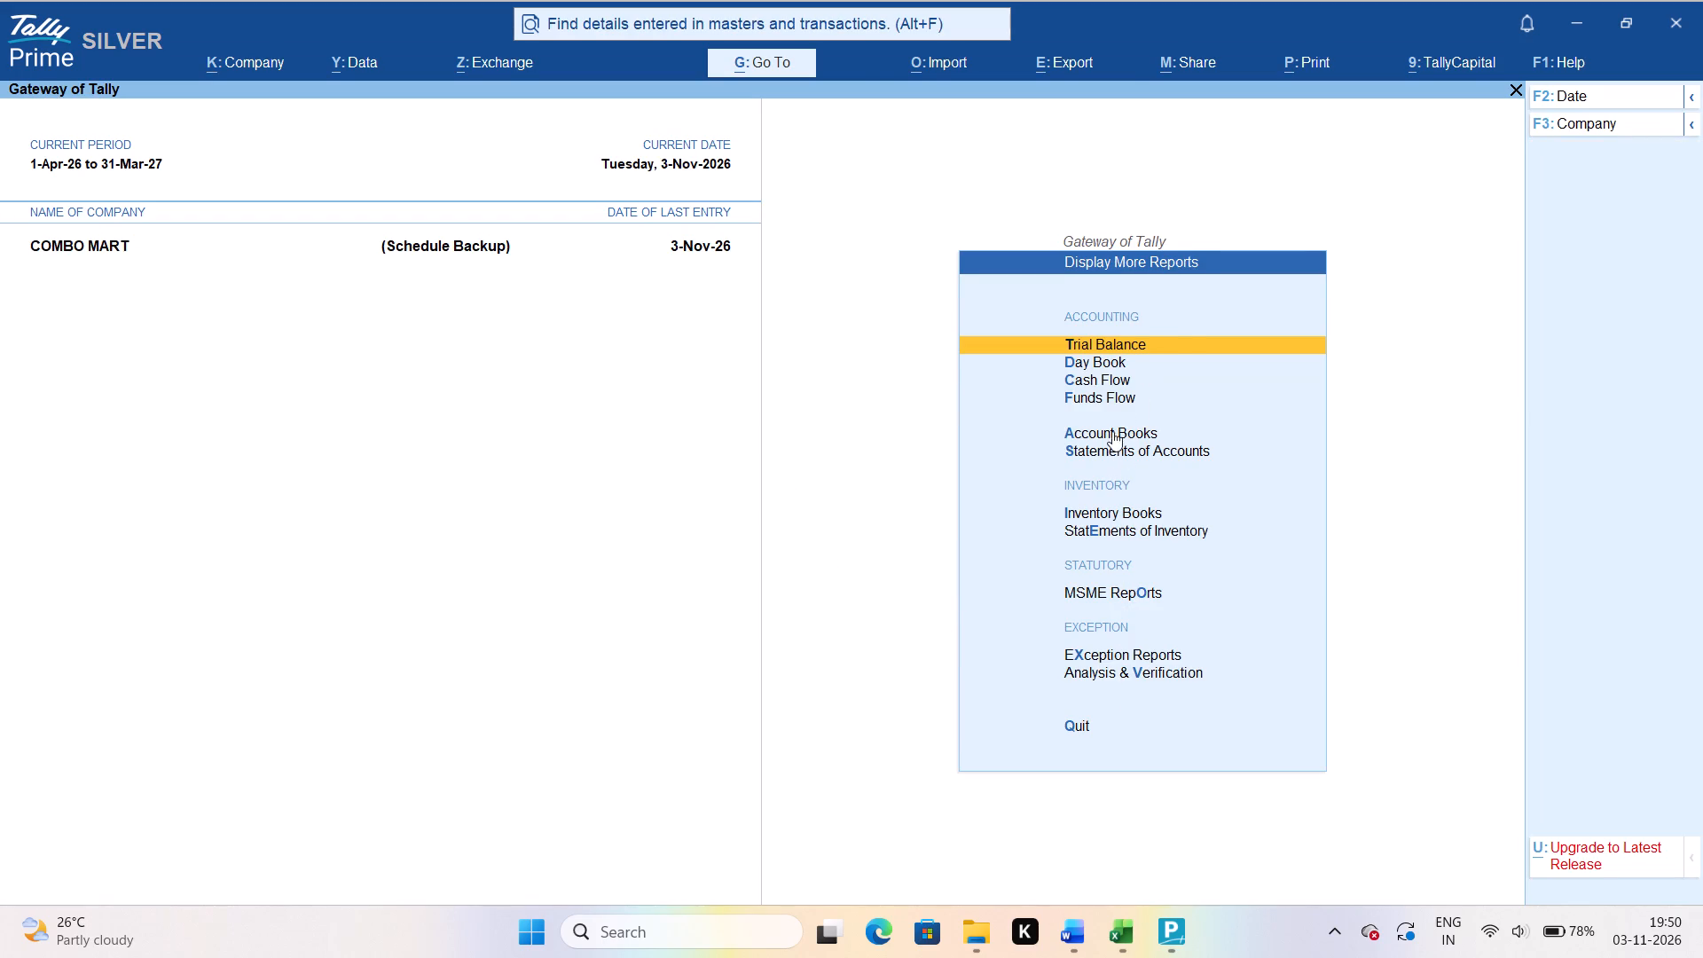
click(1102, 376)
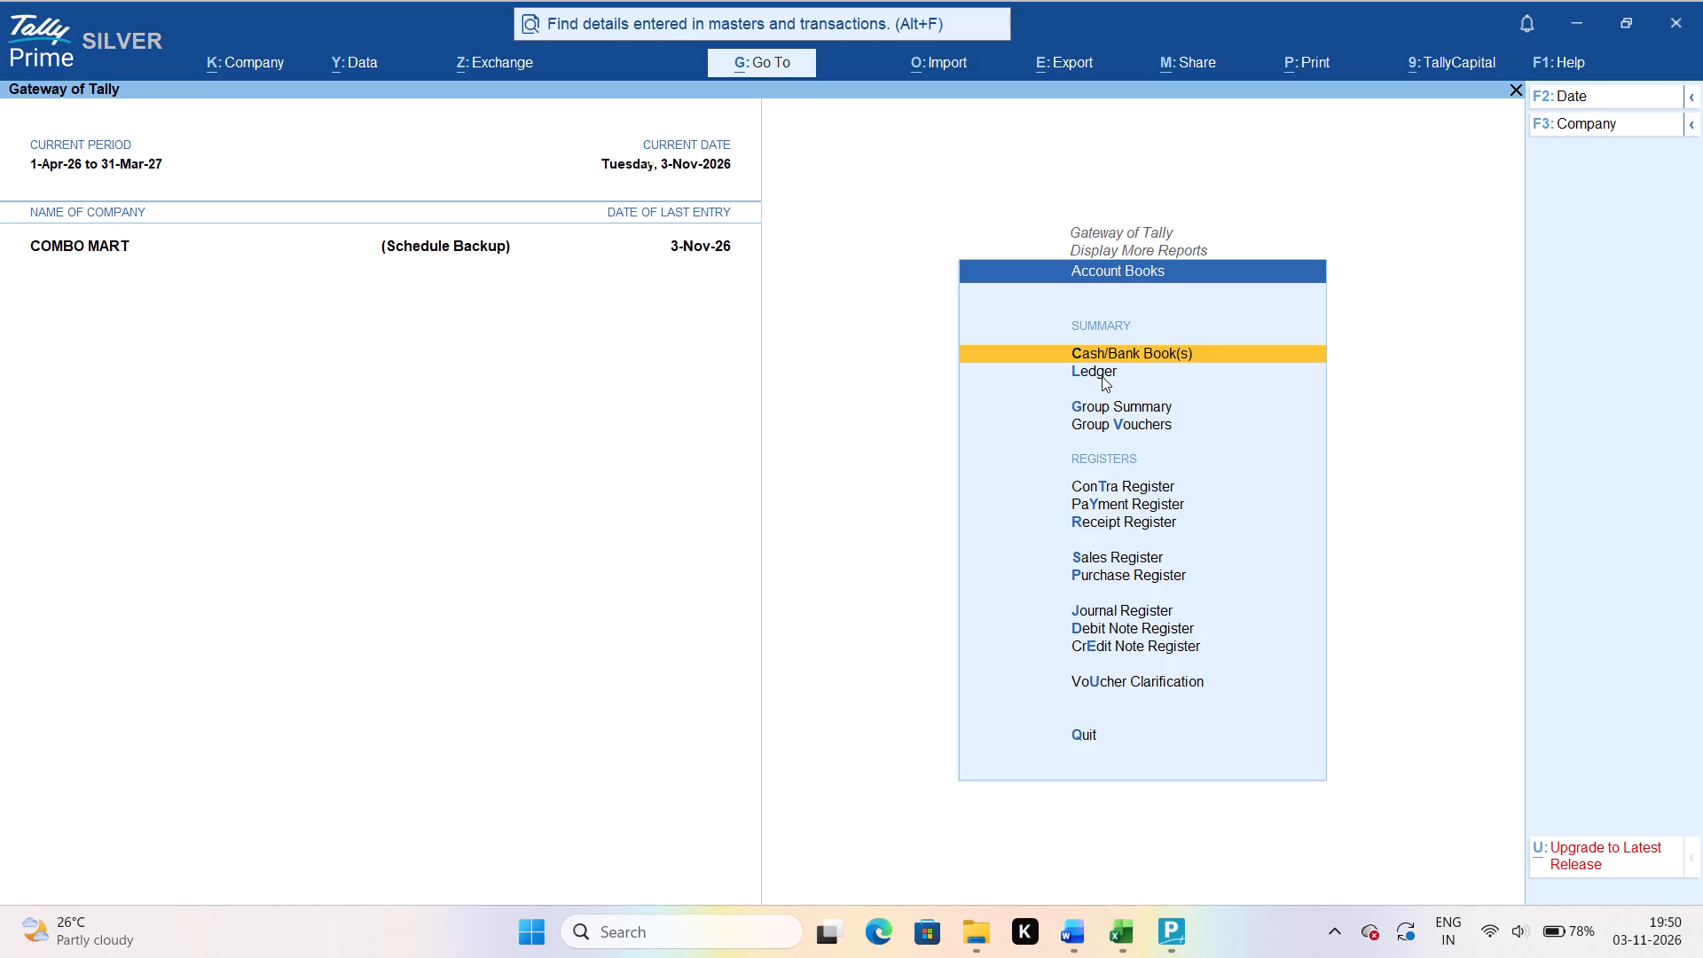
key(Escape)
click(1114, 552)
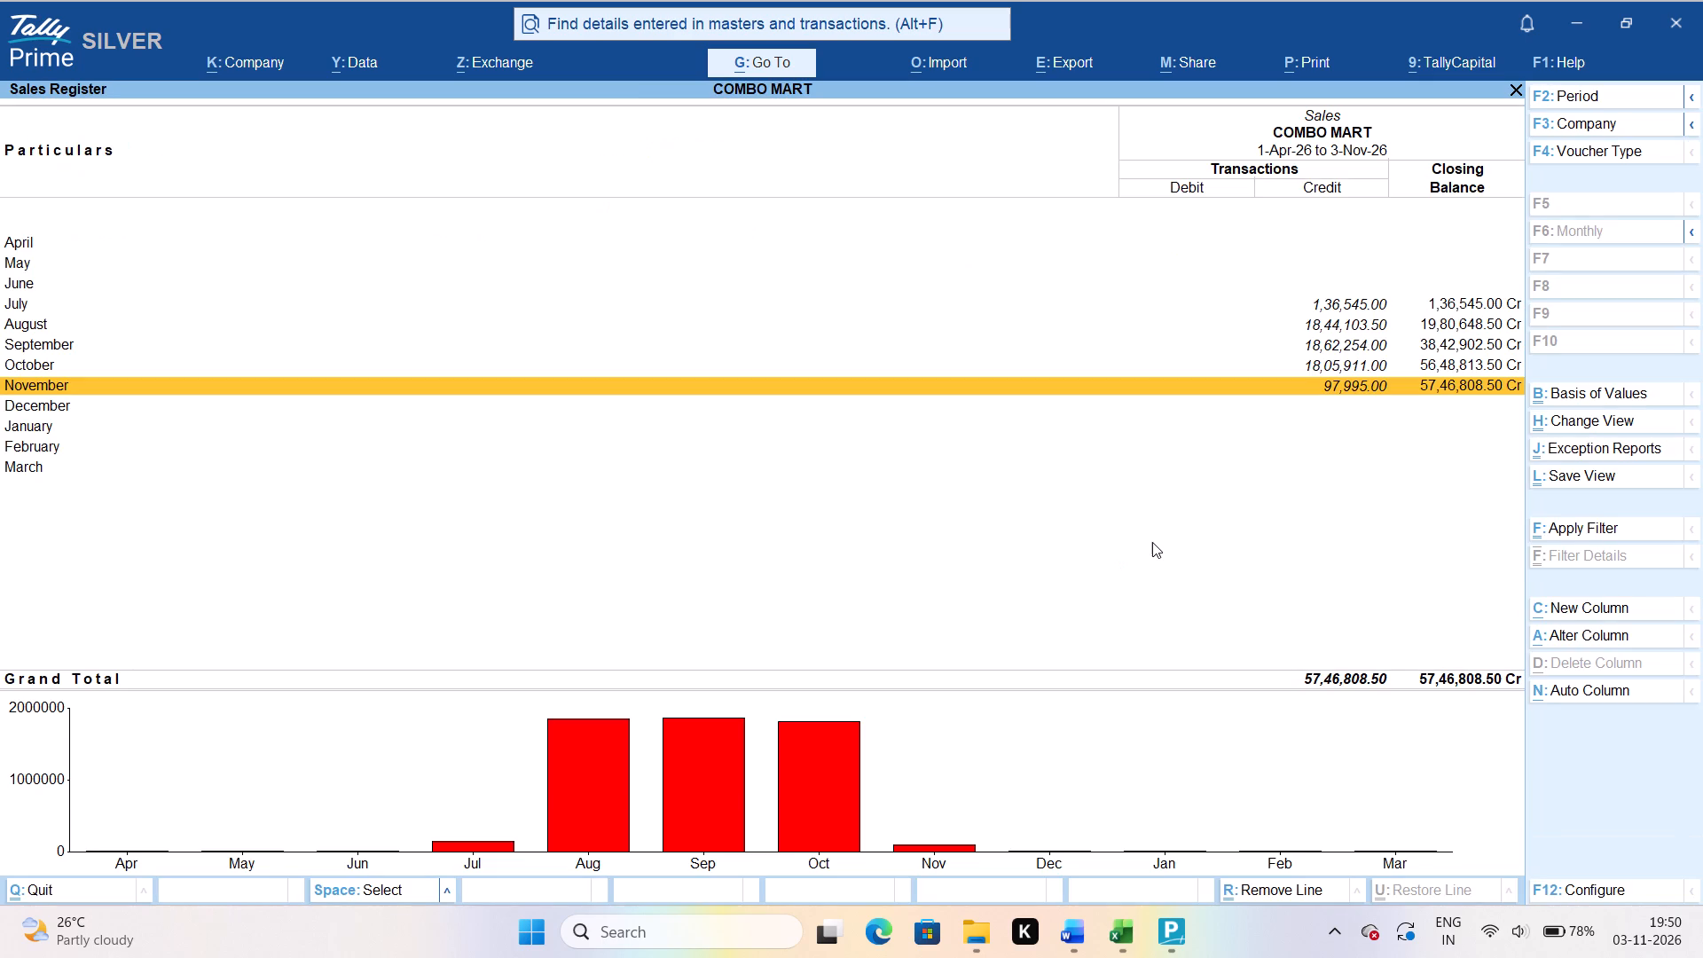
key(Return)
key(Left)
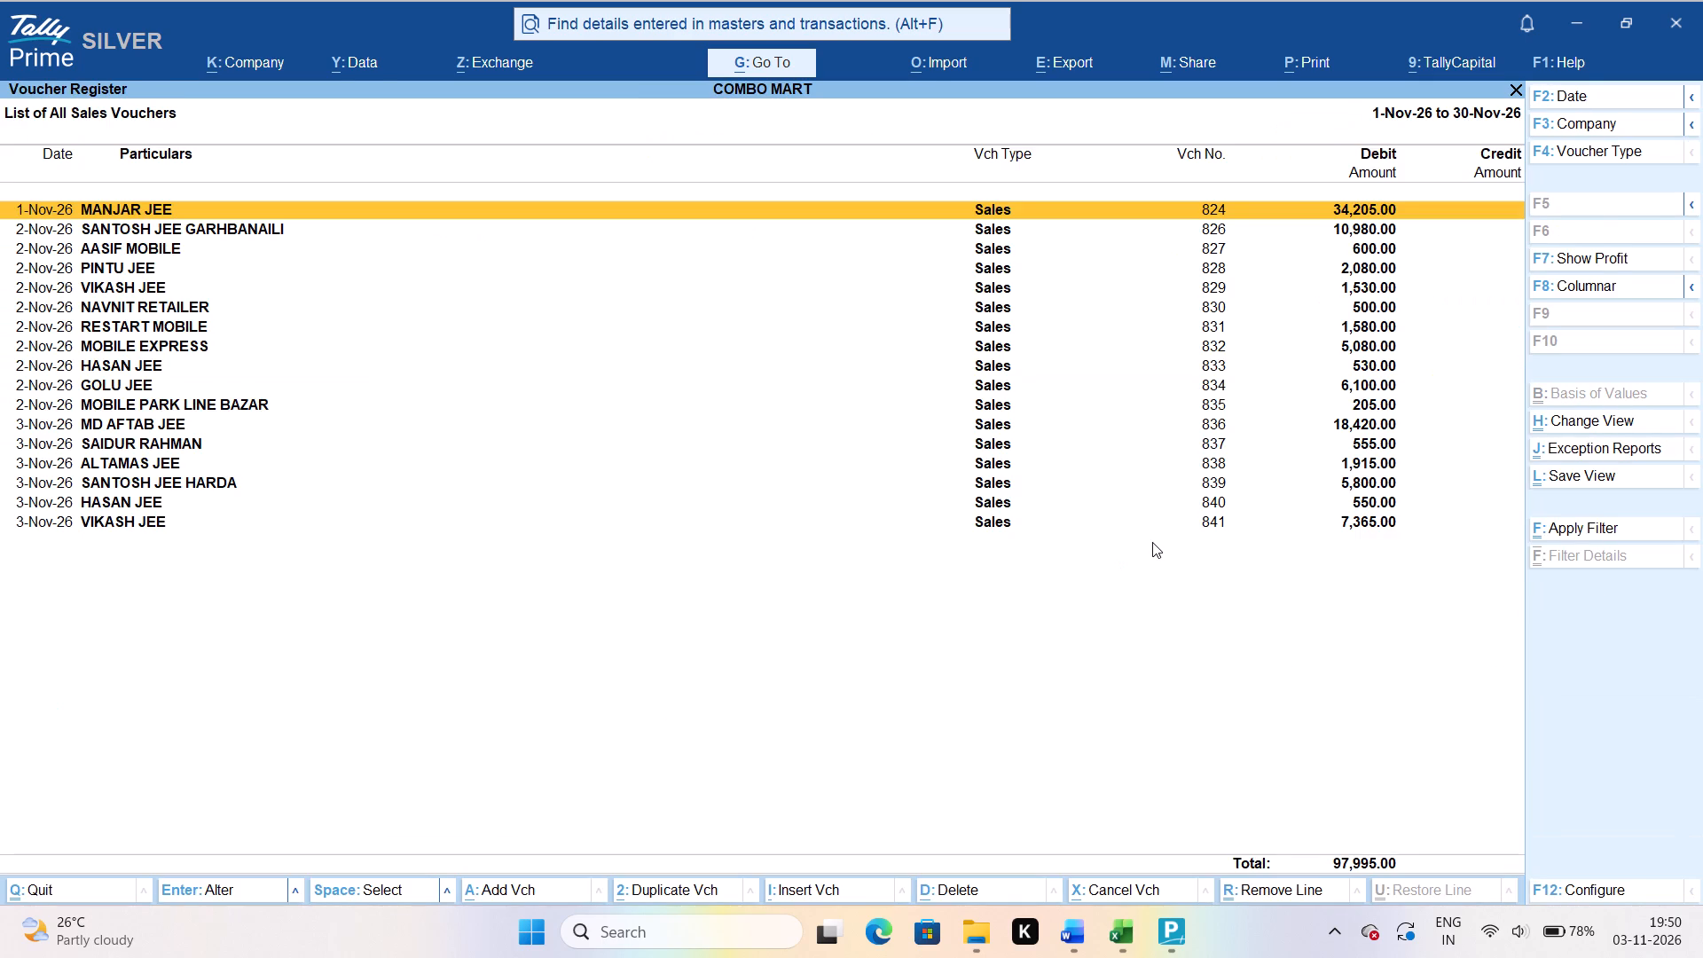
Reopen sales voucher No. 838 from the November list, view it and return to the list.
key(Down)
key(Down)
key(Down)
key(Down)
key(Down)
key(Down)
key(Down)
key(Down)
key(Down)
key(Down)
key(Down)
key(Down)
key(Down)
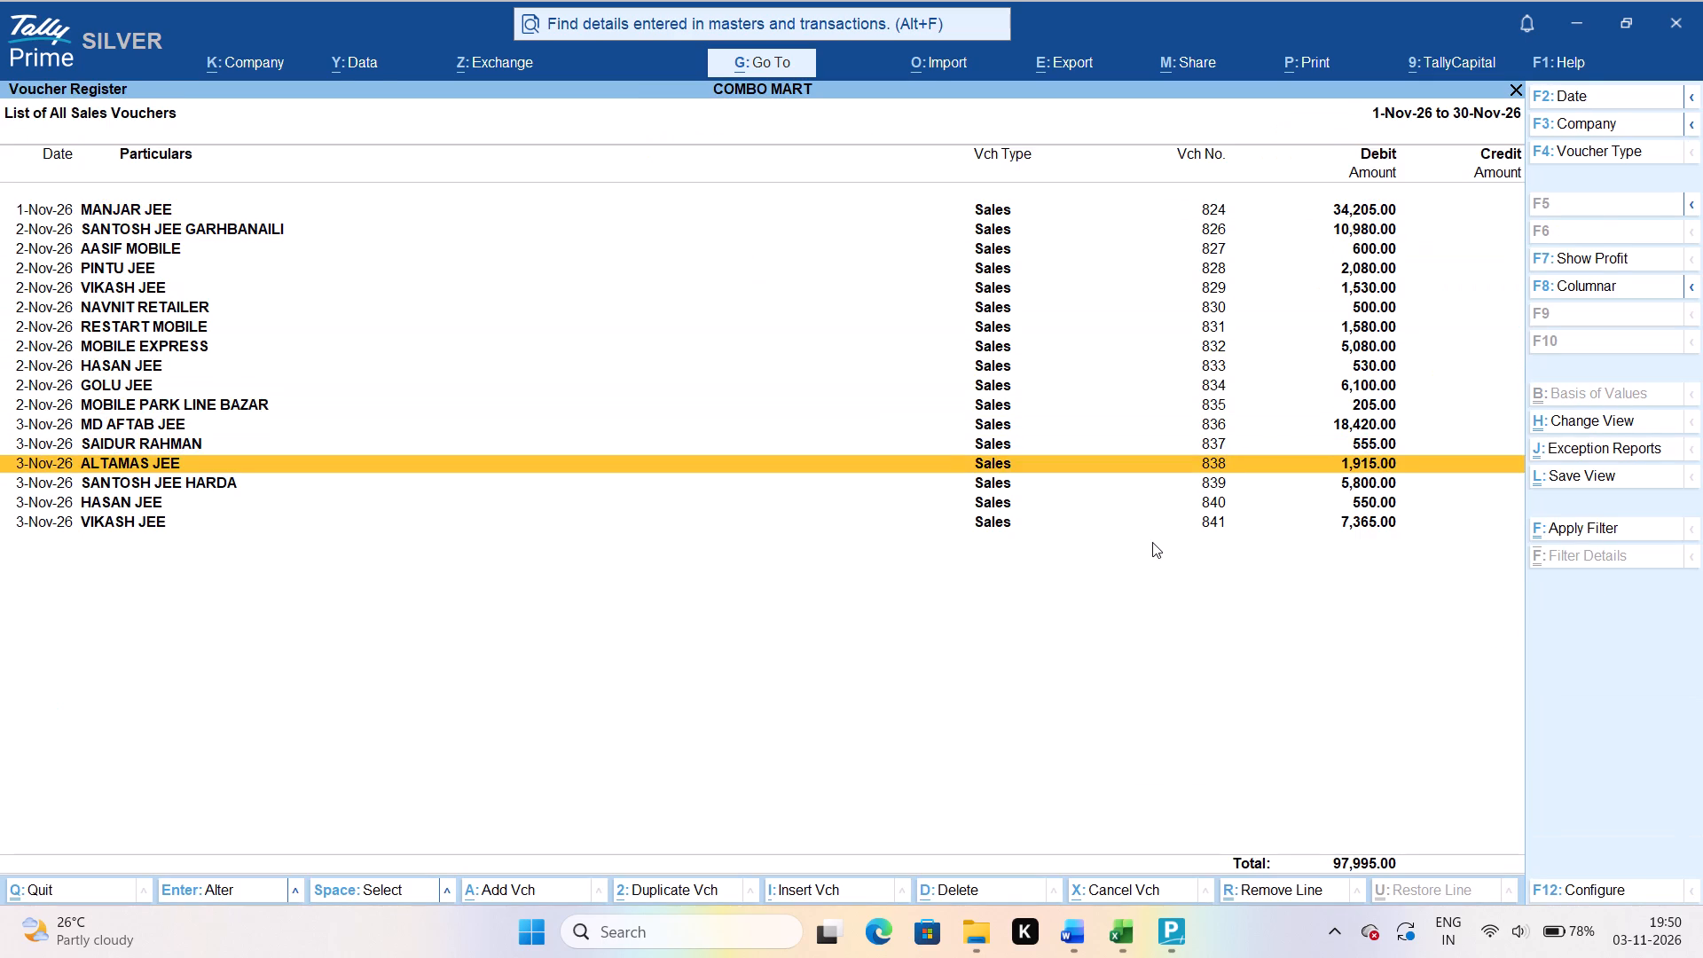
key(Return)
key(Escape)
key(Escape)
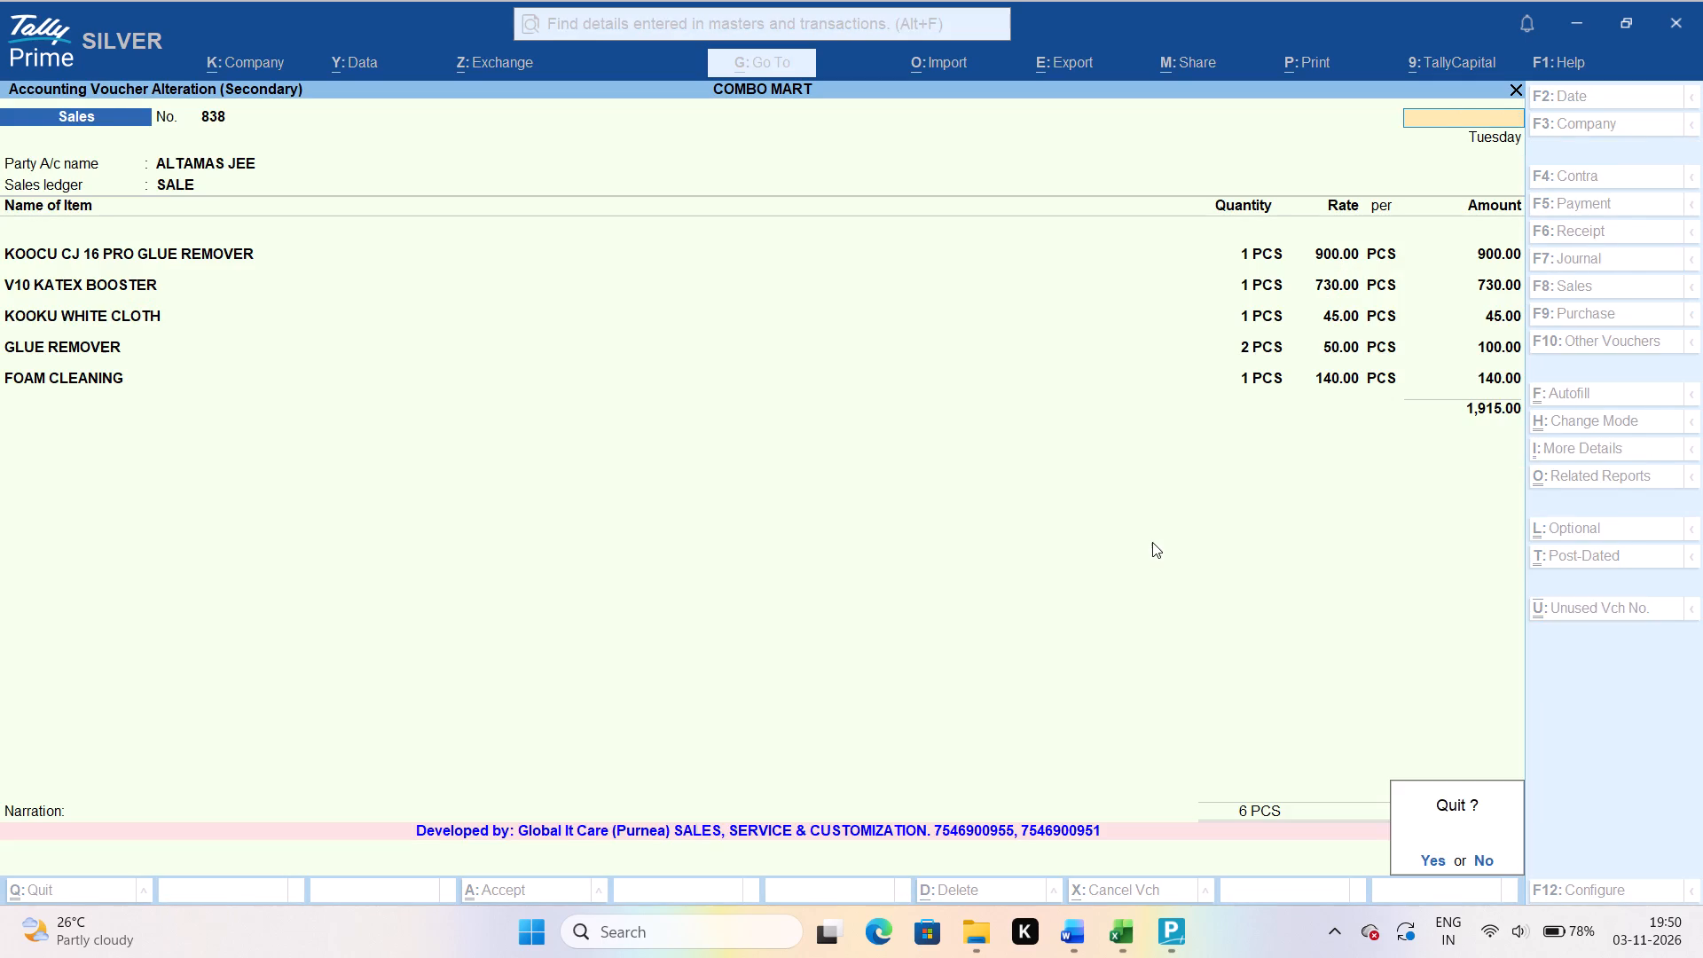
key(Escape)
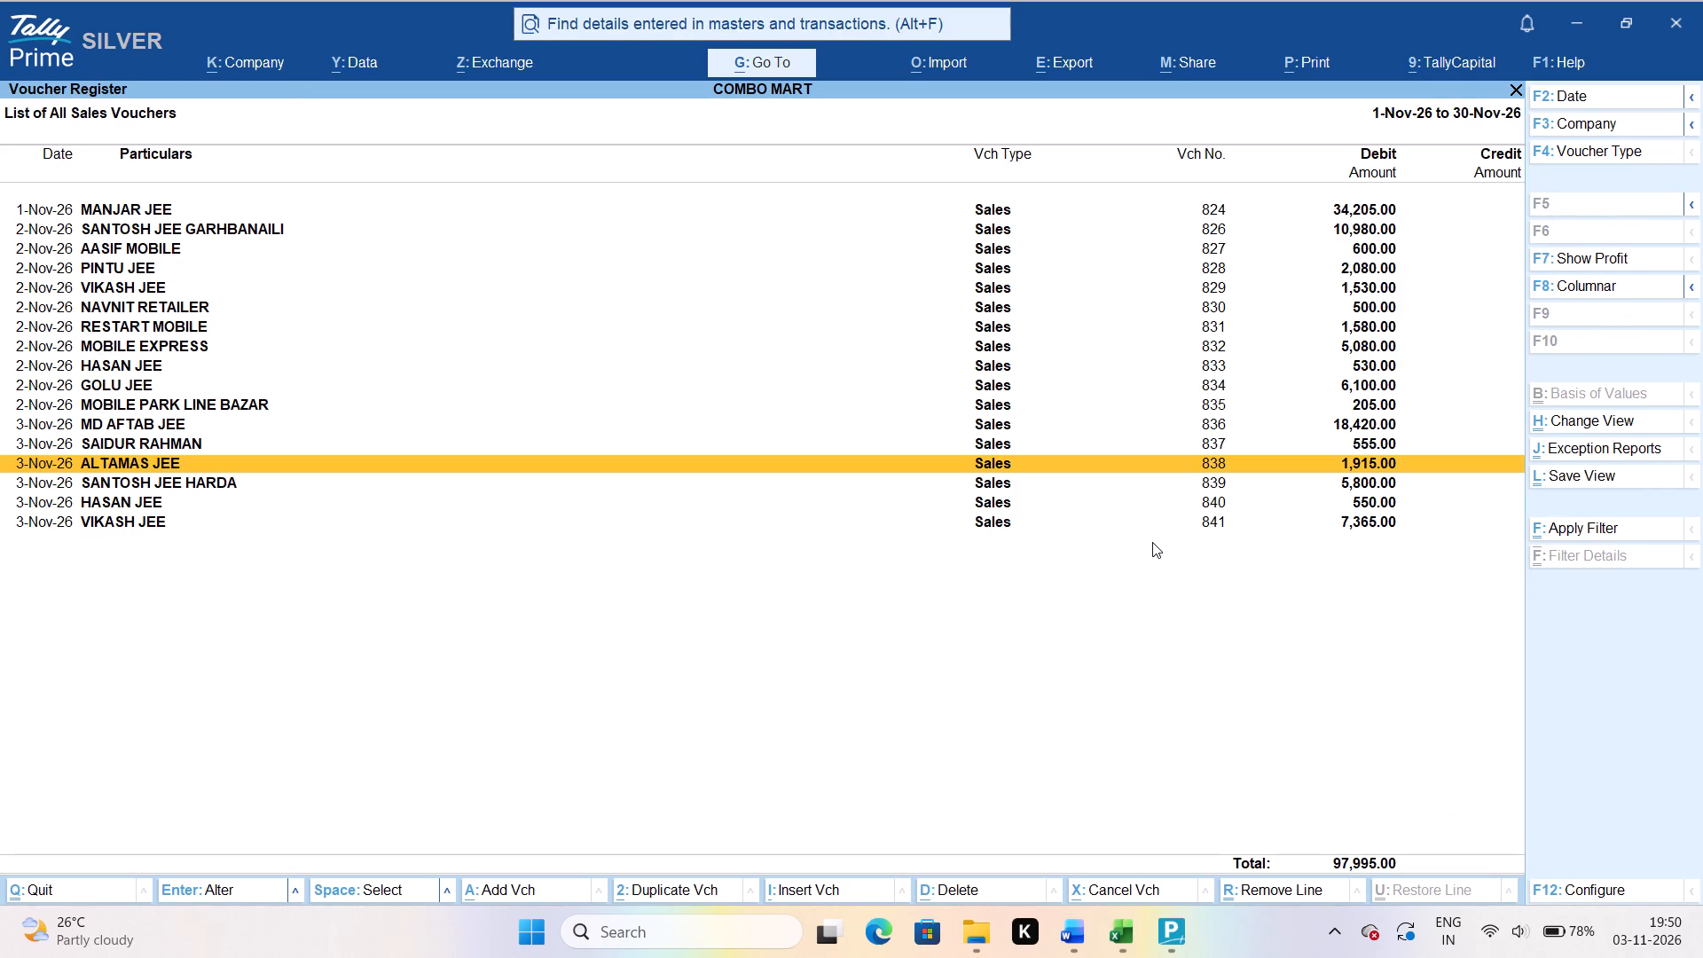
Open sales voucher No. 839 from the register and export it as a PDF.
key(Down)
key(Return)
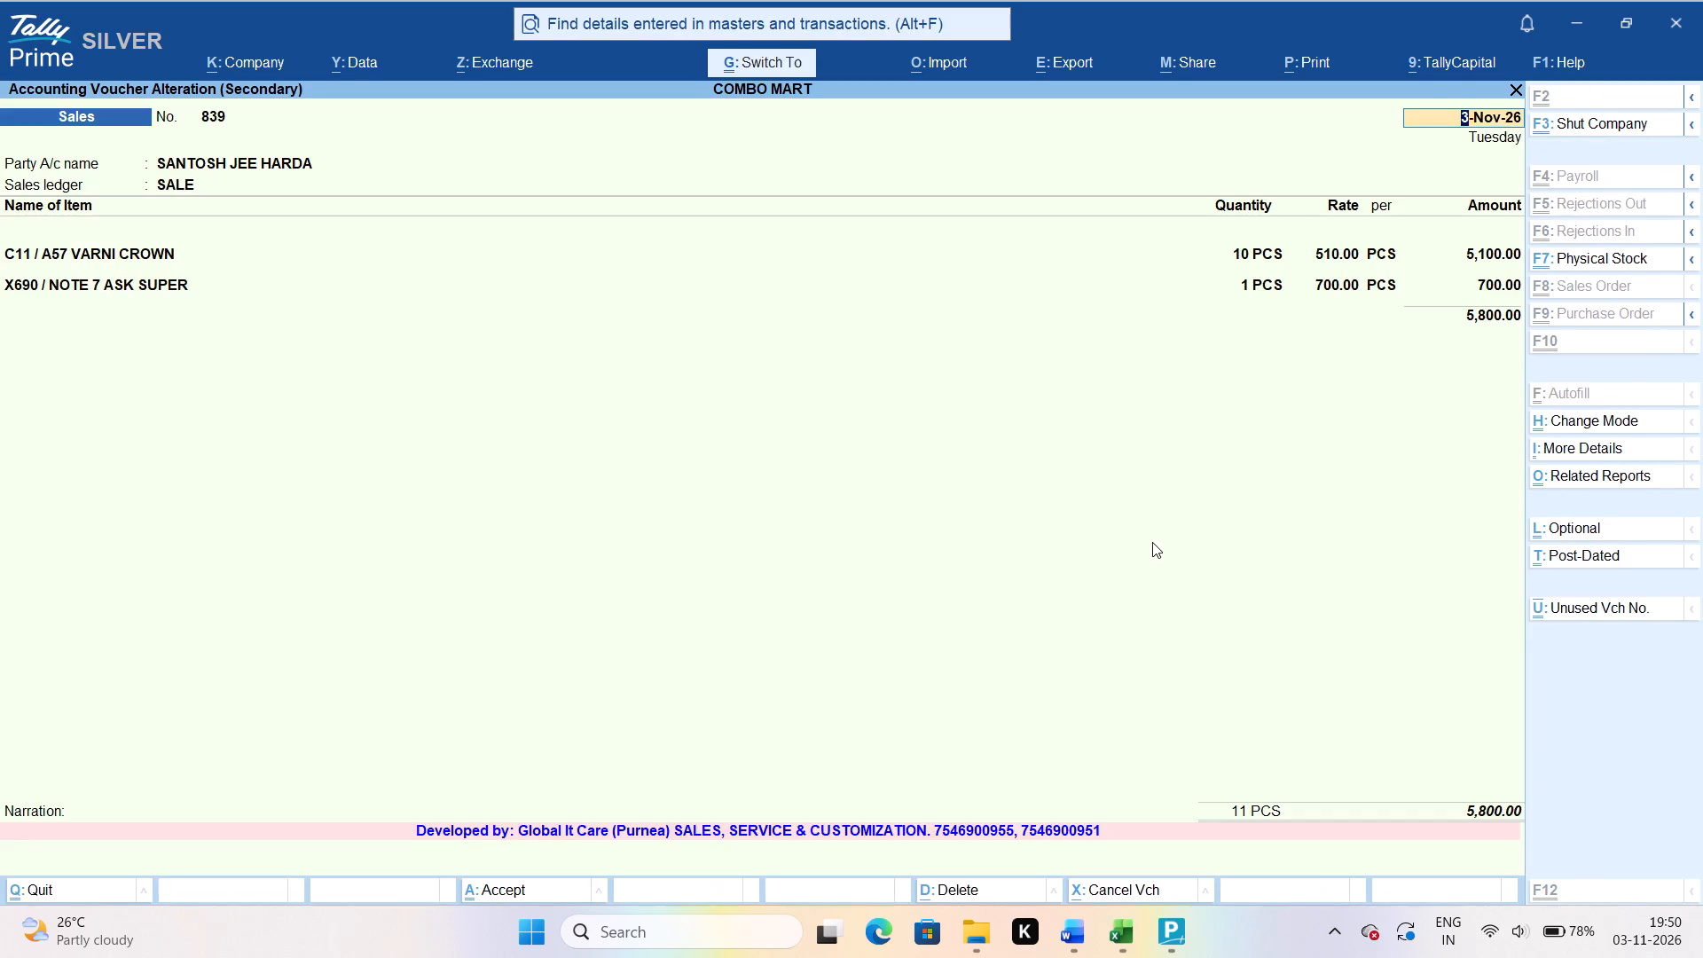
key(ctrl+e)
key(Return)
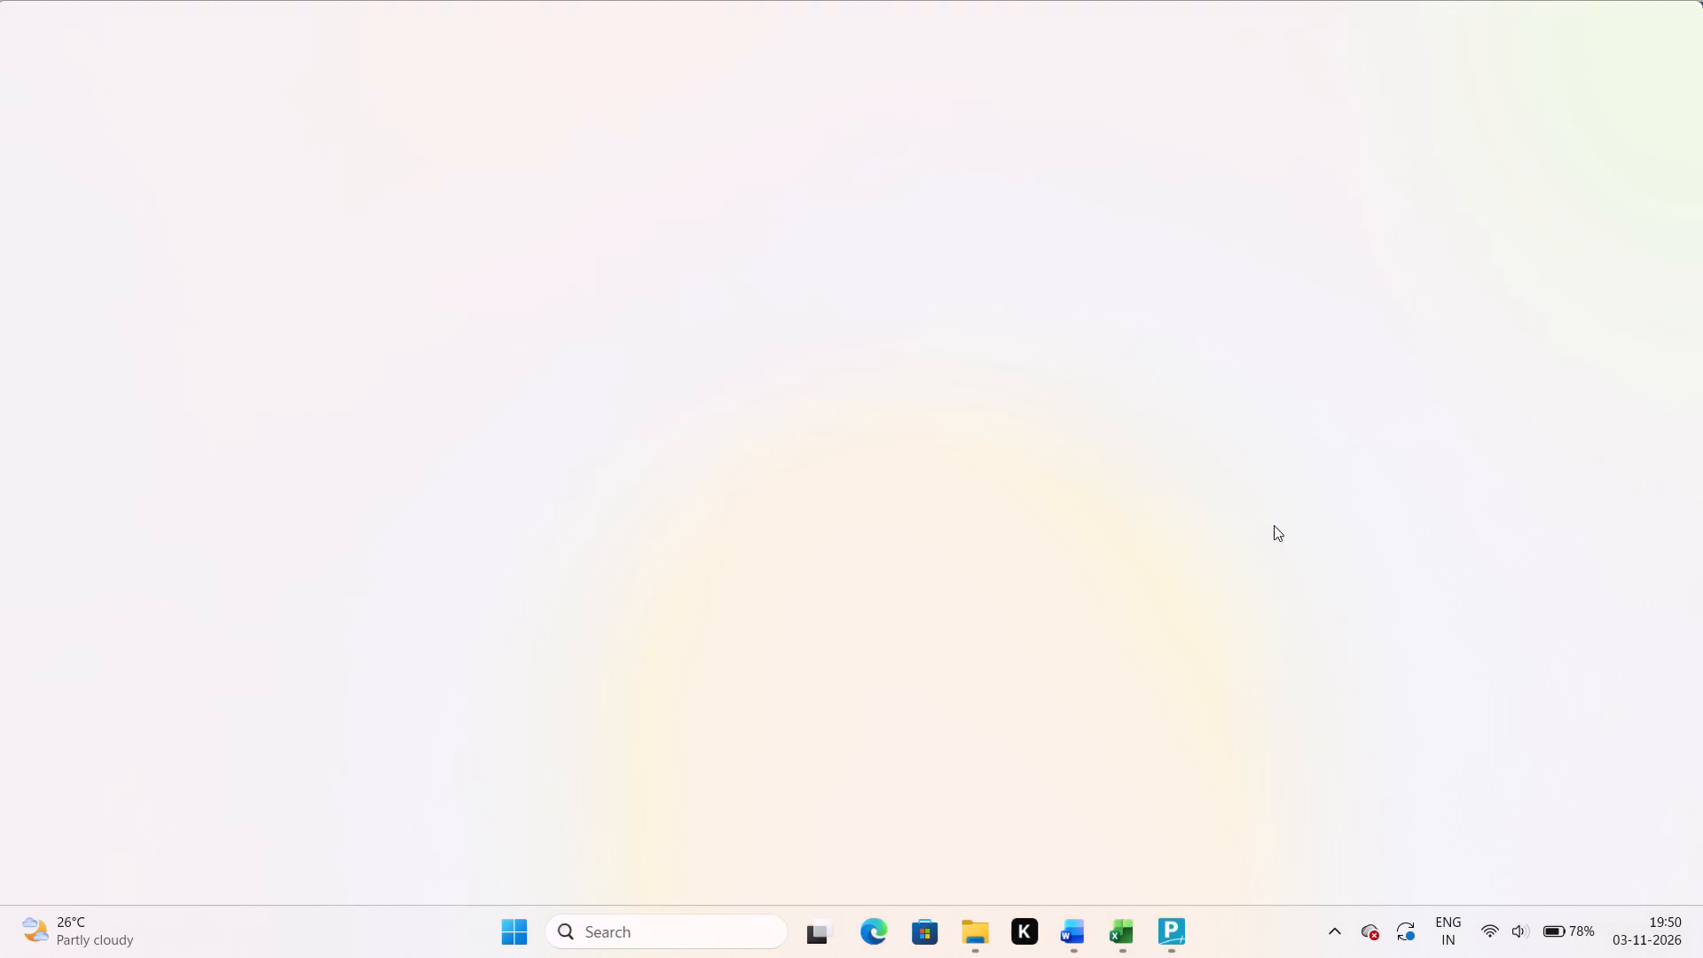
click(1581, 118)
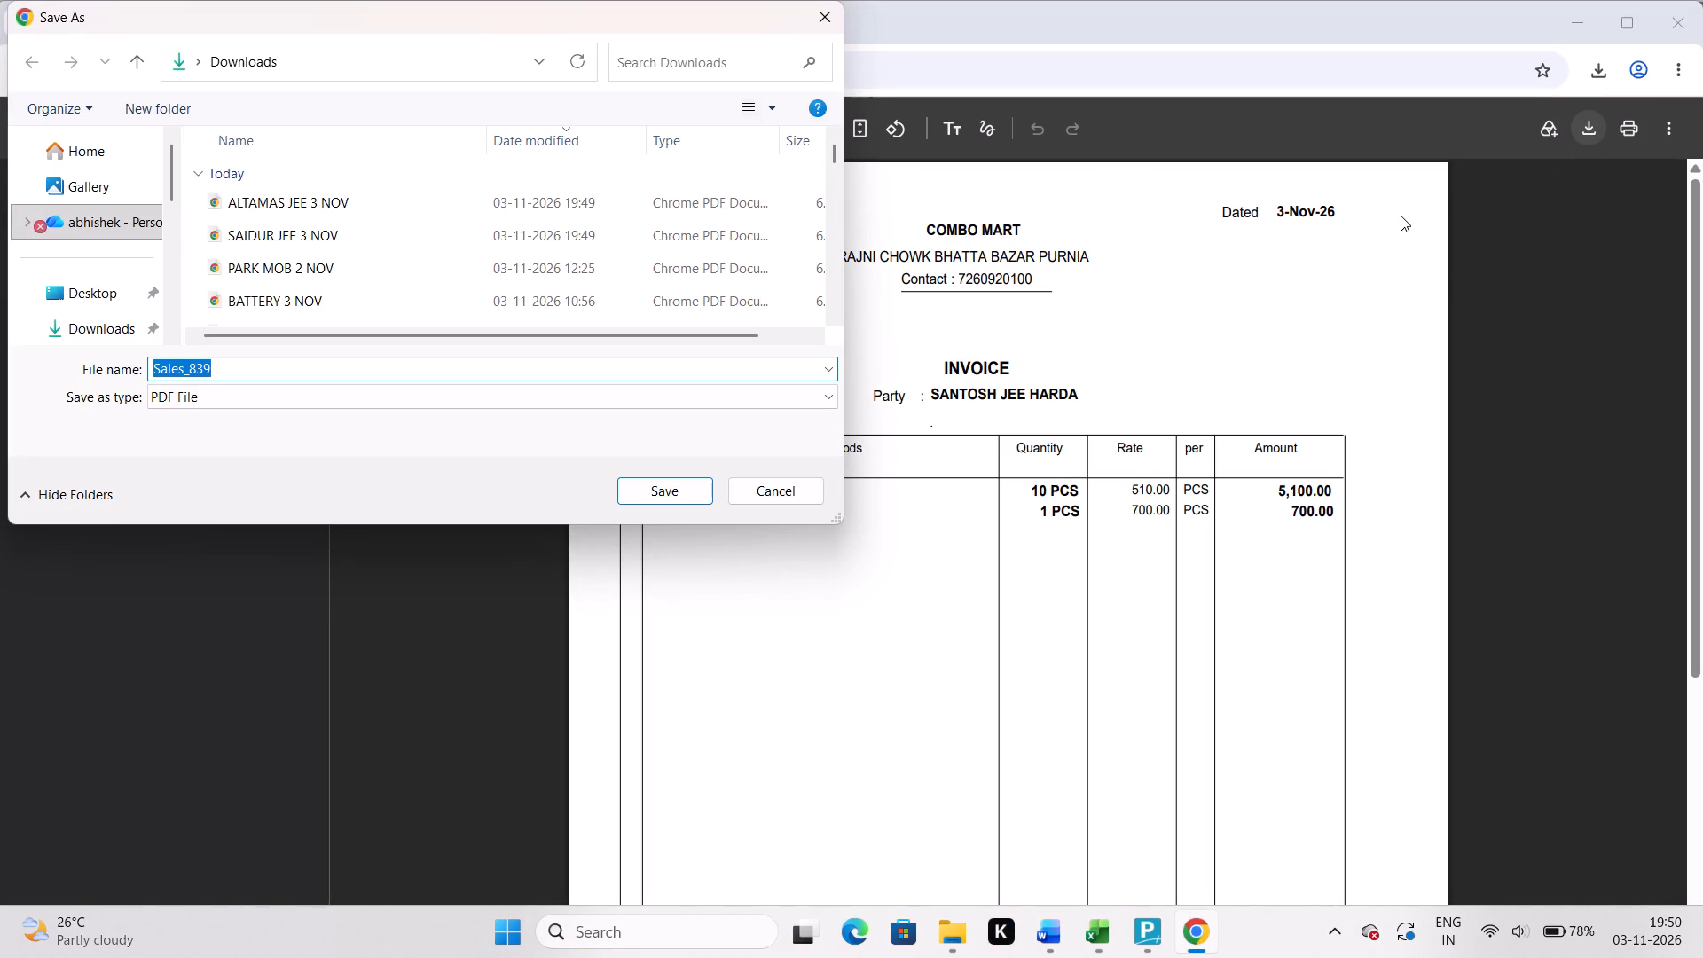
key(BackSpace)
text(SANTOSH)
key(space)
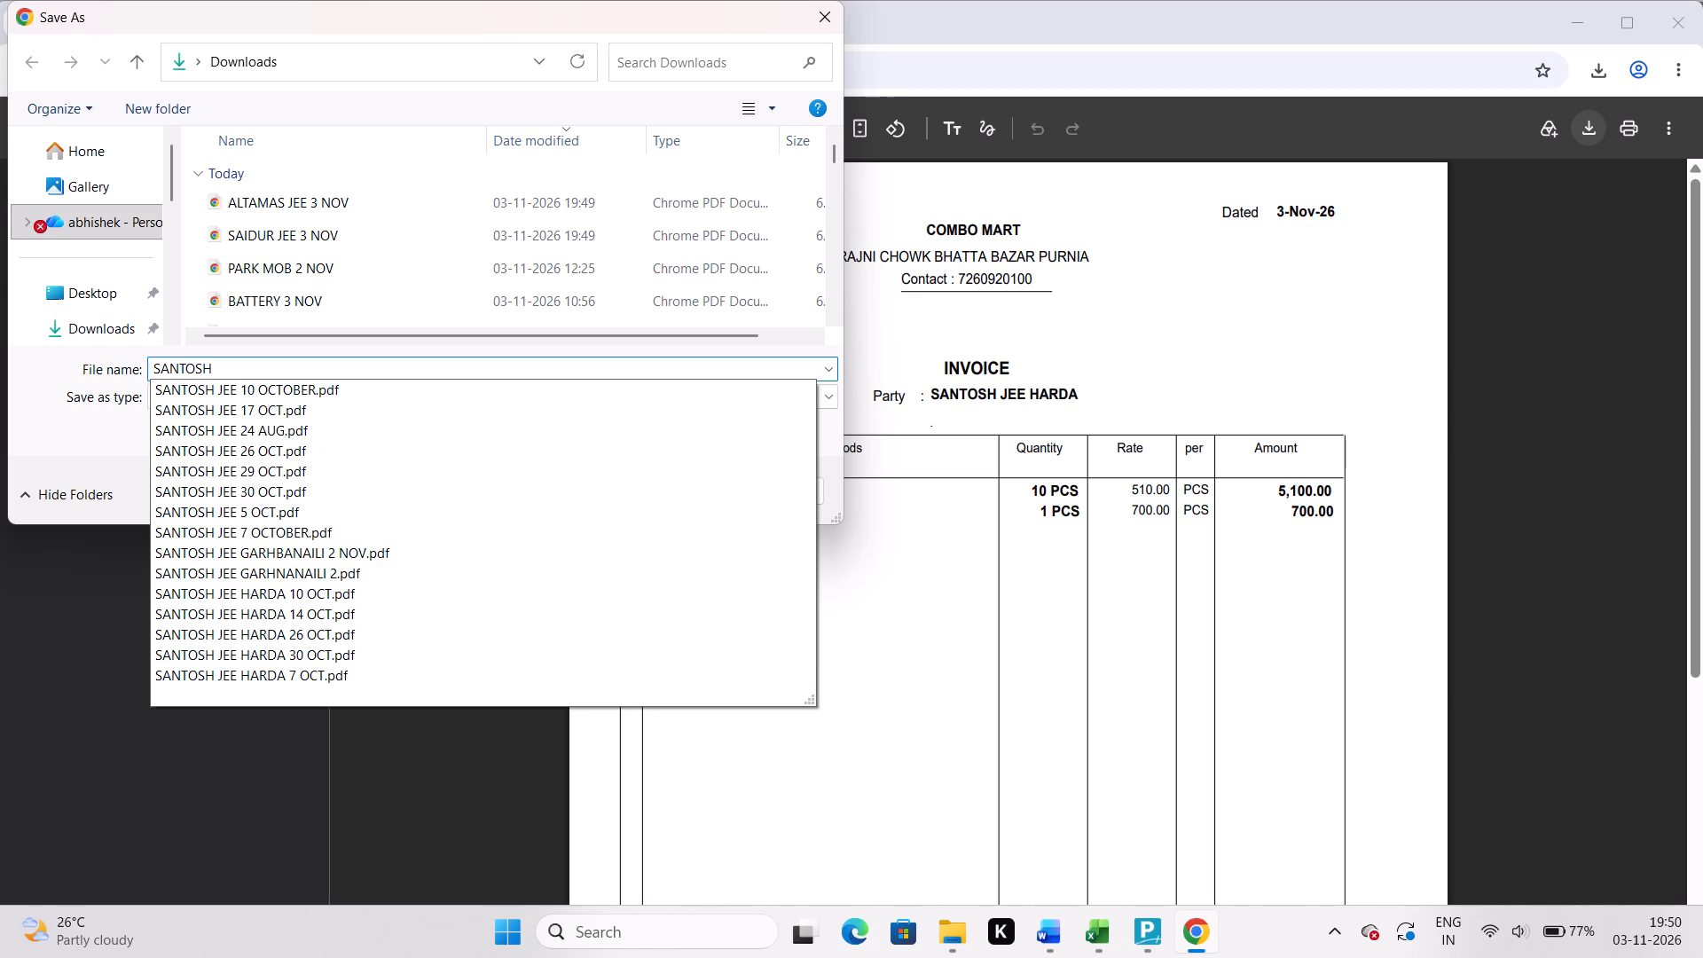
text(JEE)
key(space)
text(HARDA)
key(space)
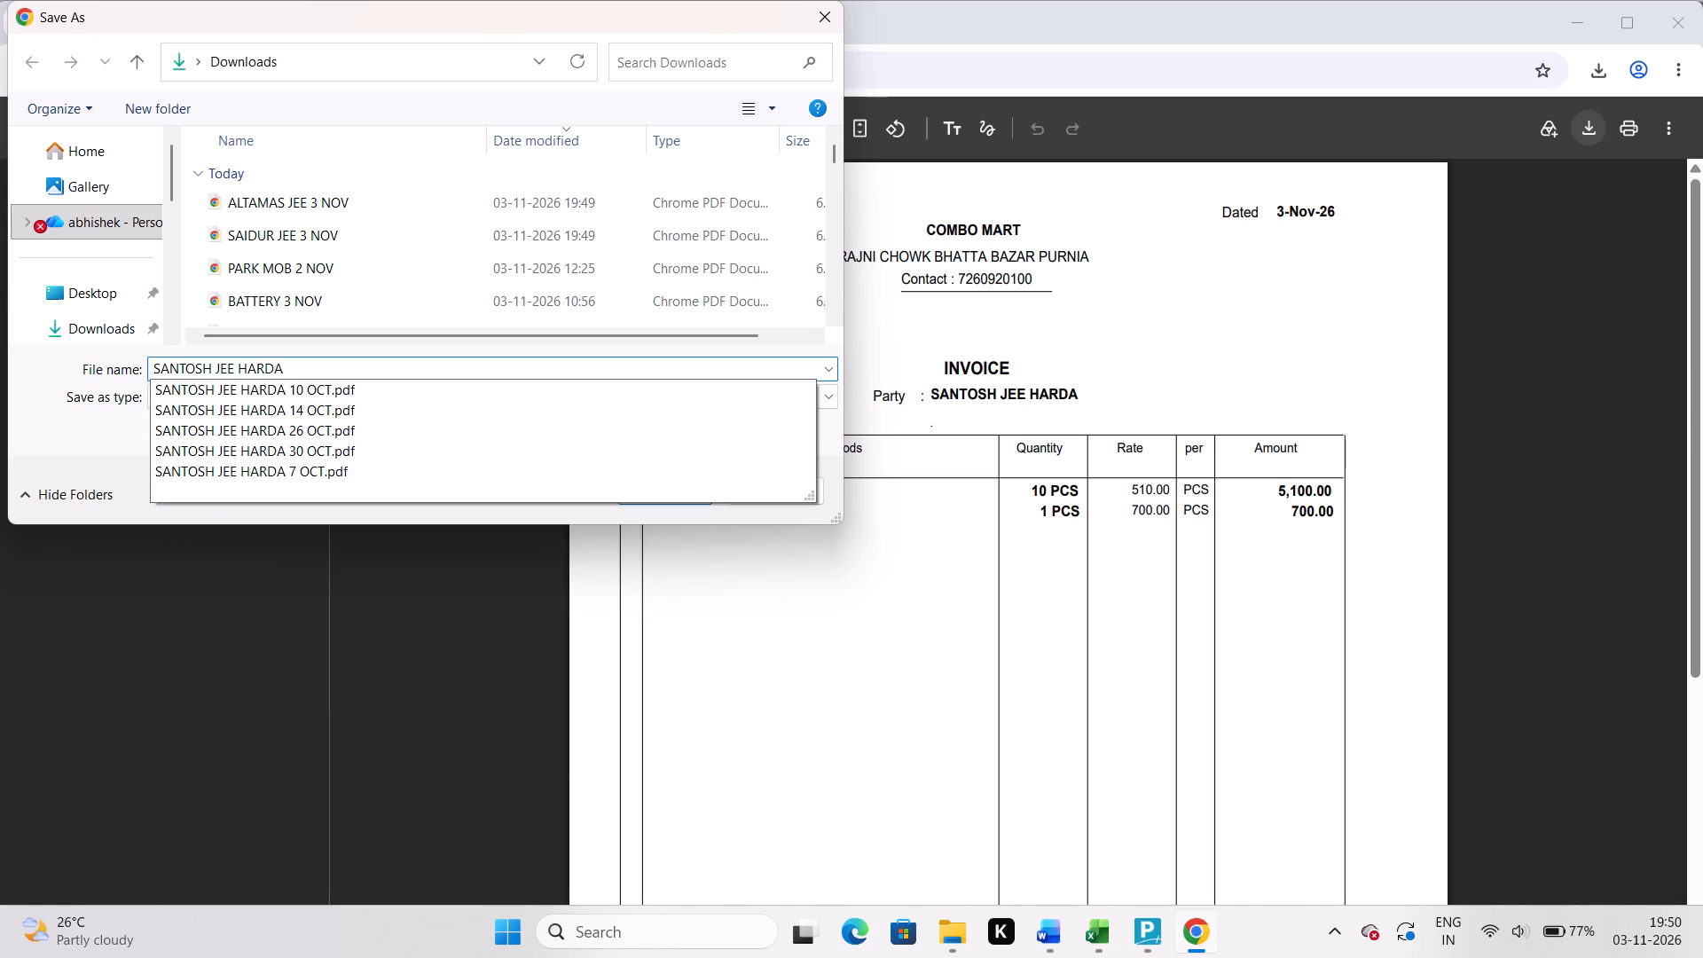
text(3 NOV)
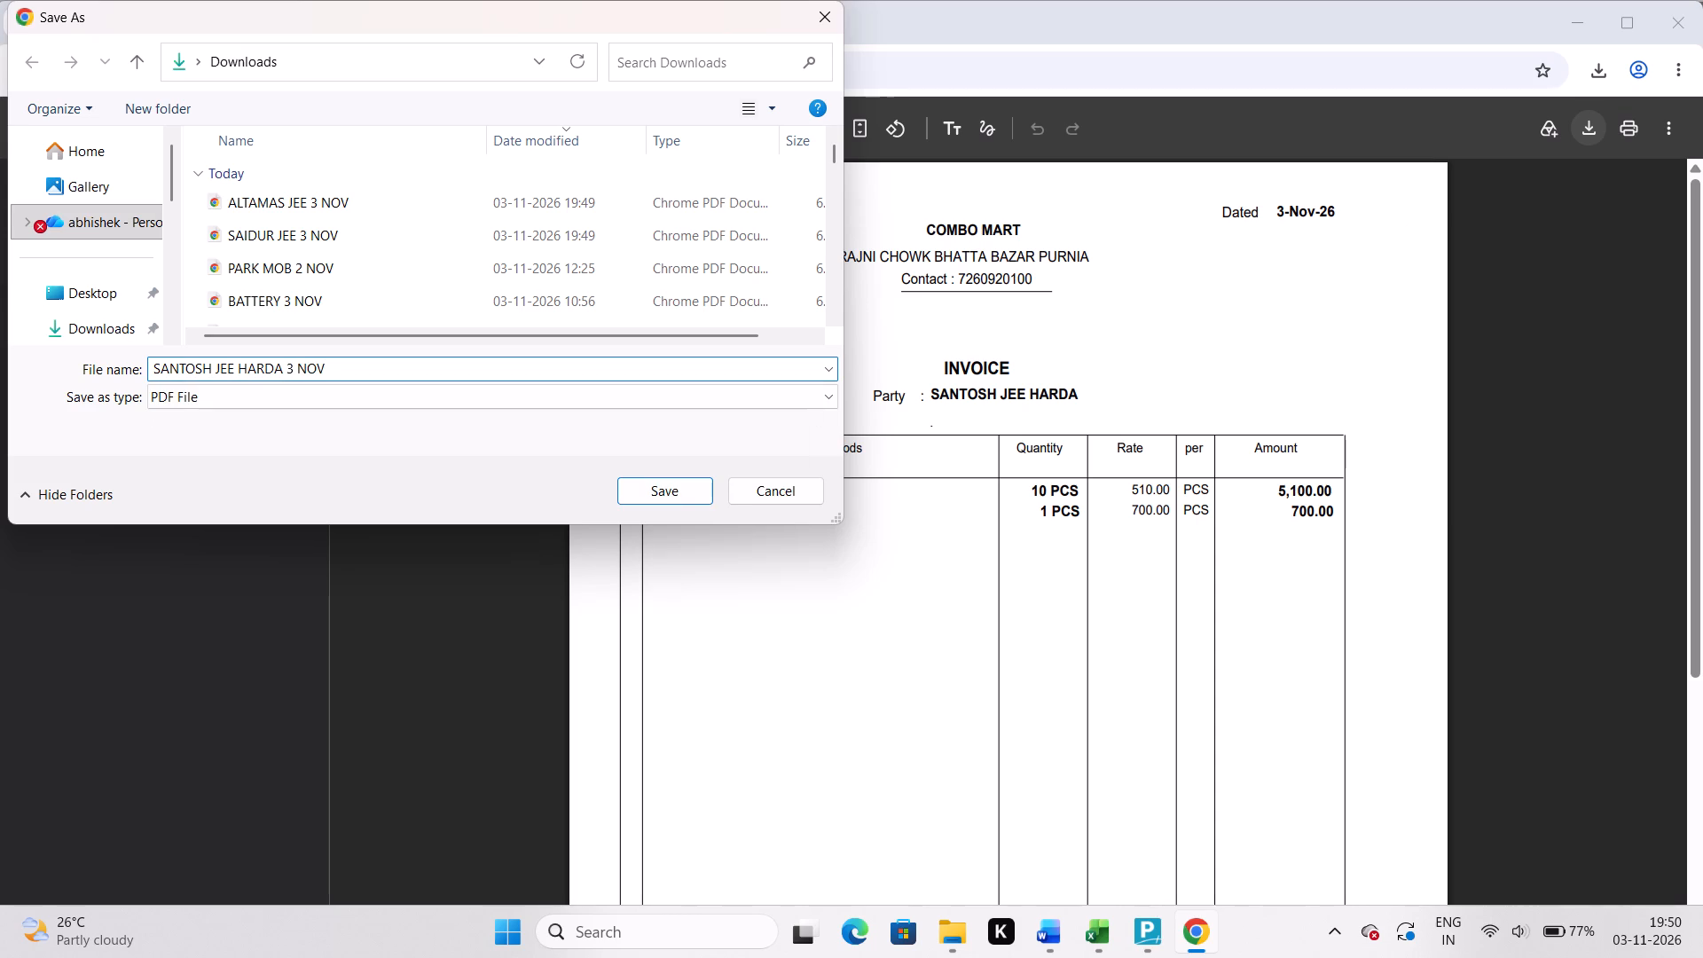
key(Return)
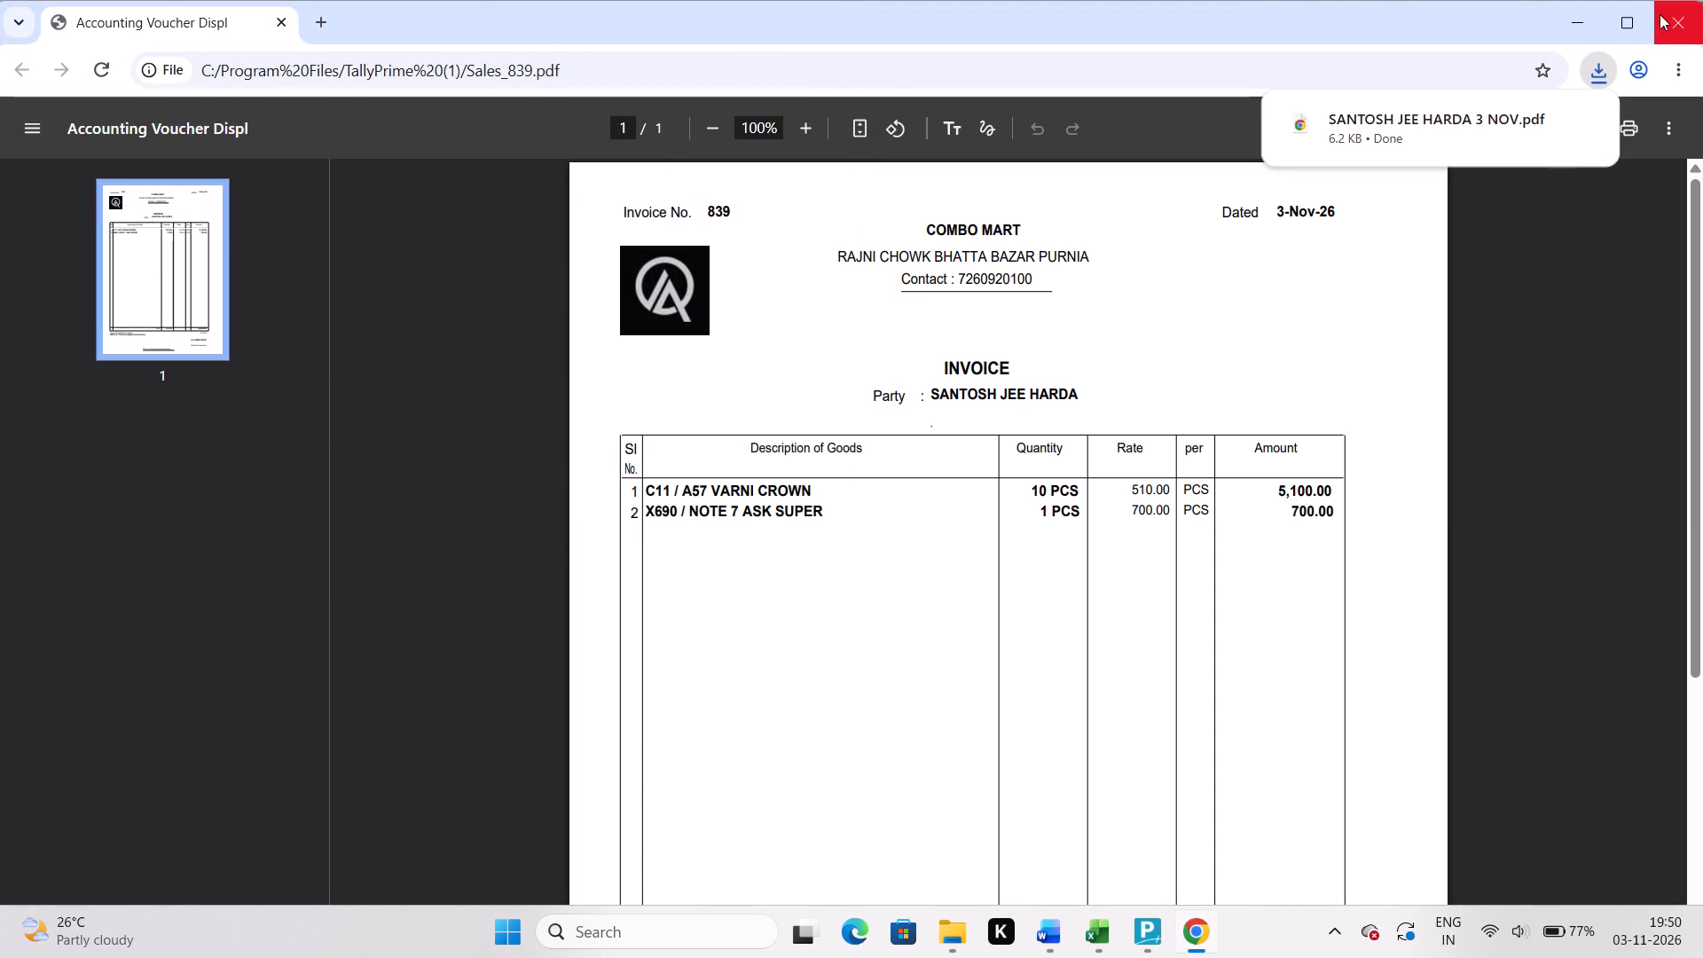
click(1660, 14)
key(Escape)
key(Escape)
key(Escape)
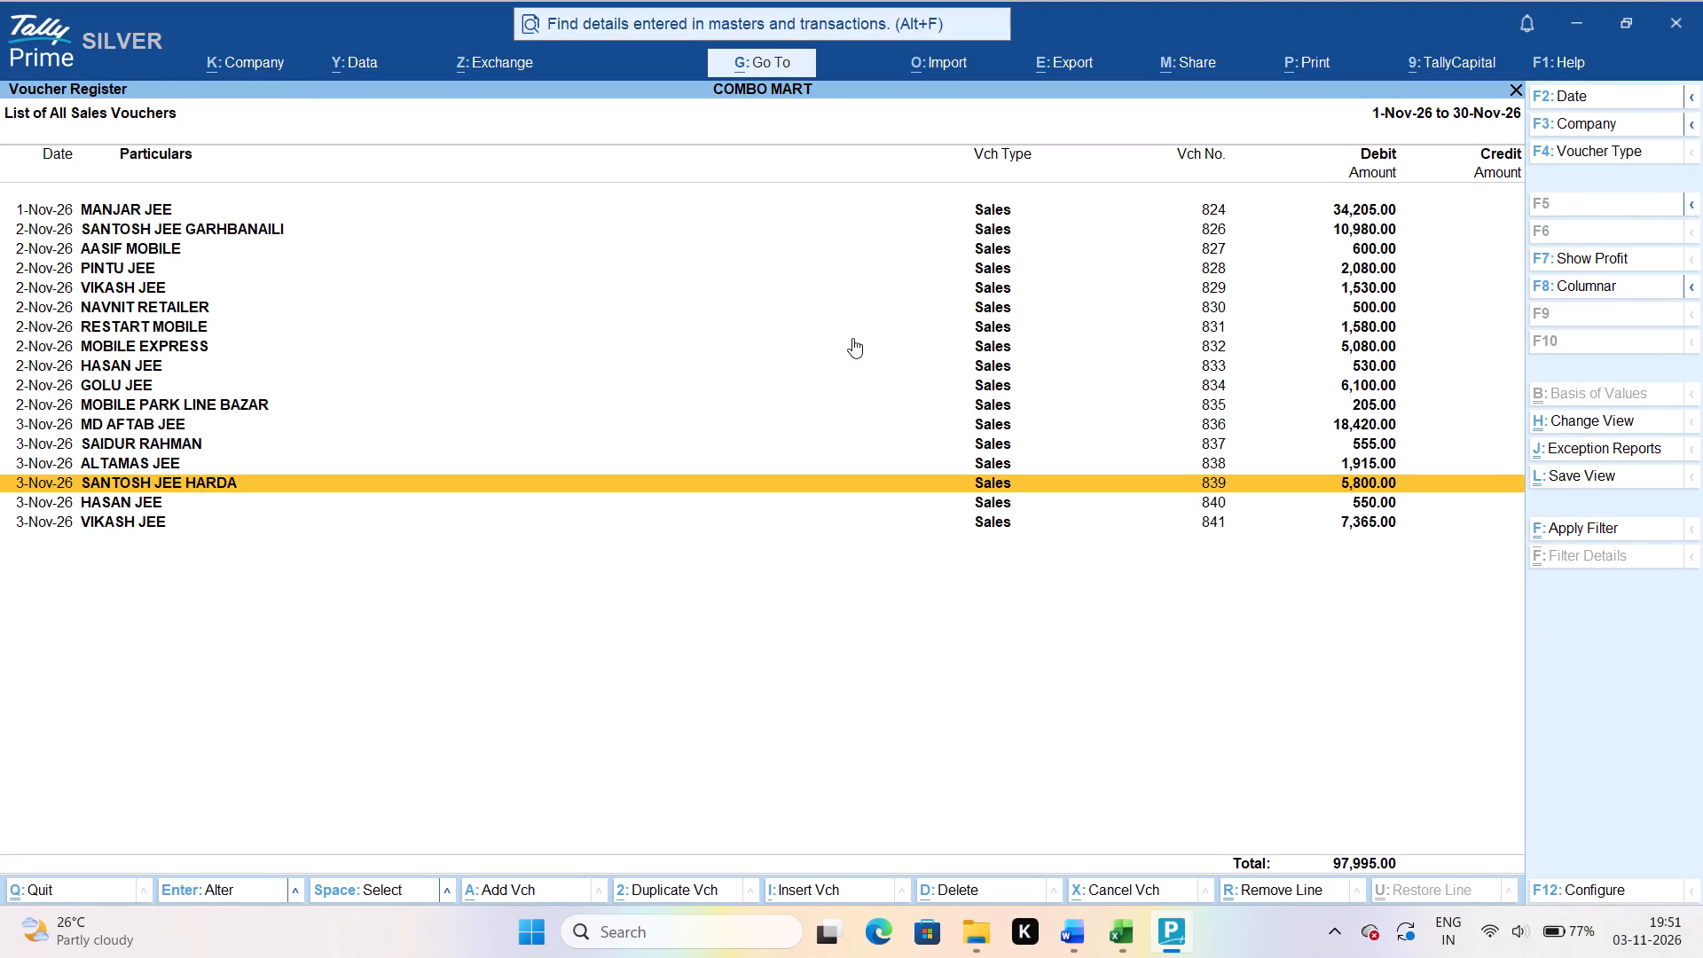
Open sales voucher No. 840 from the November list and export its invoice as a PDF.
key(Down)
key(Return)
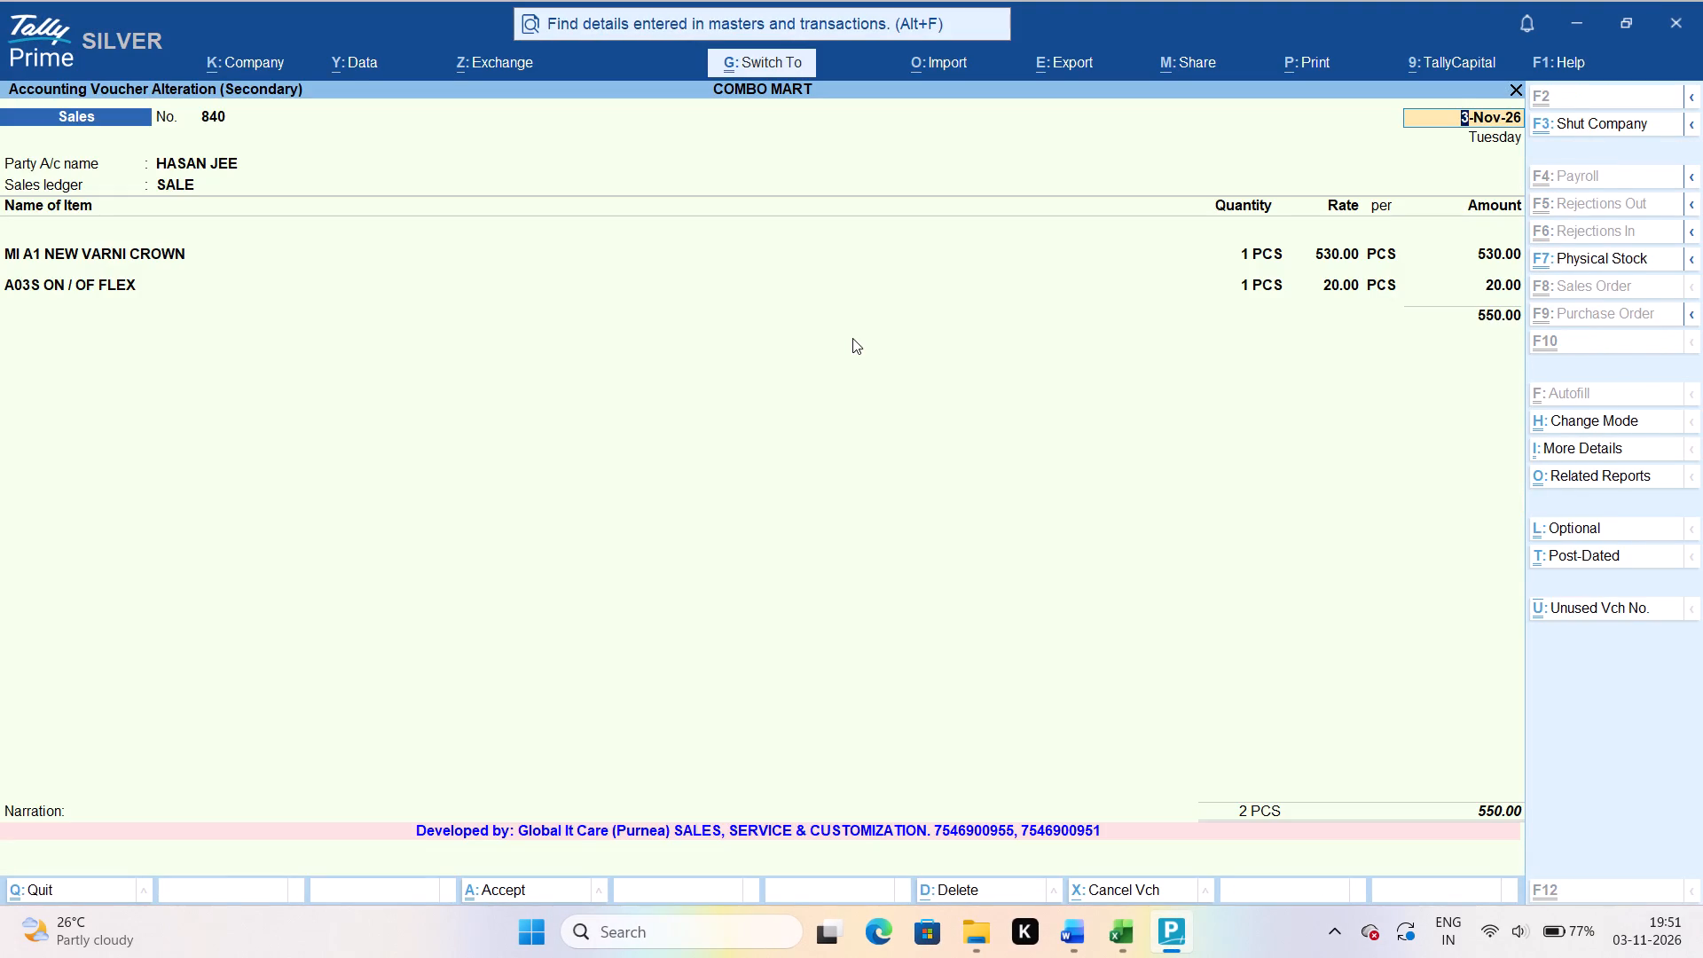
key(ctrl+e)
key(Return)
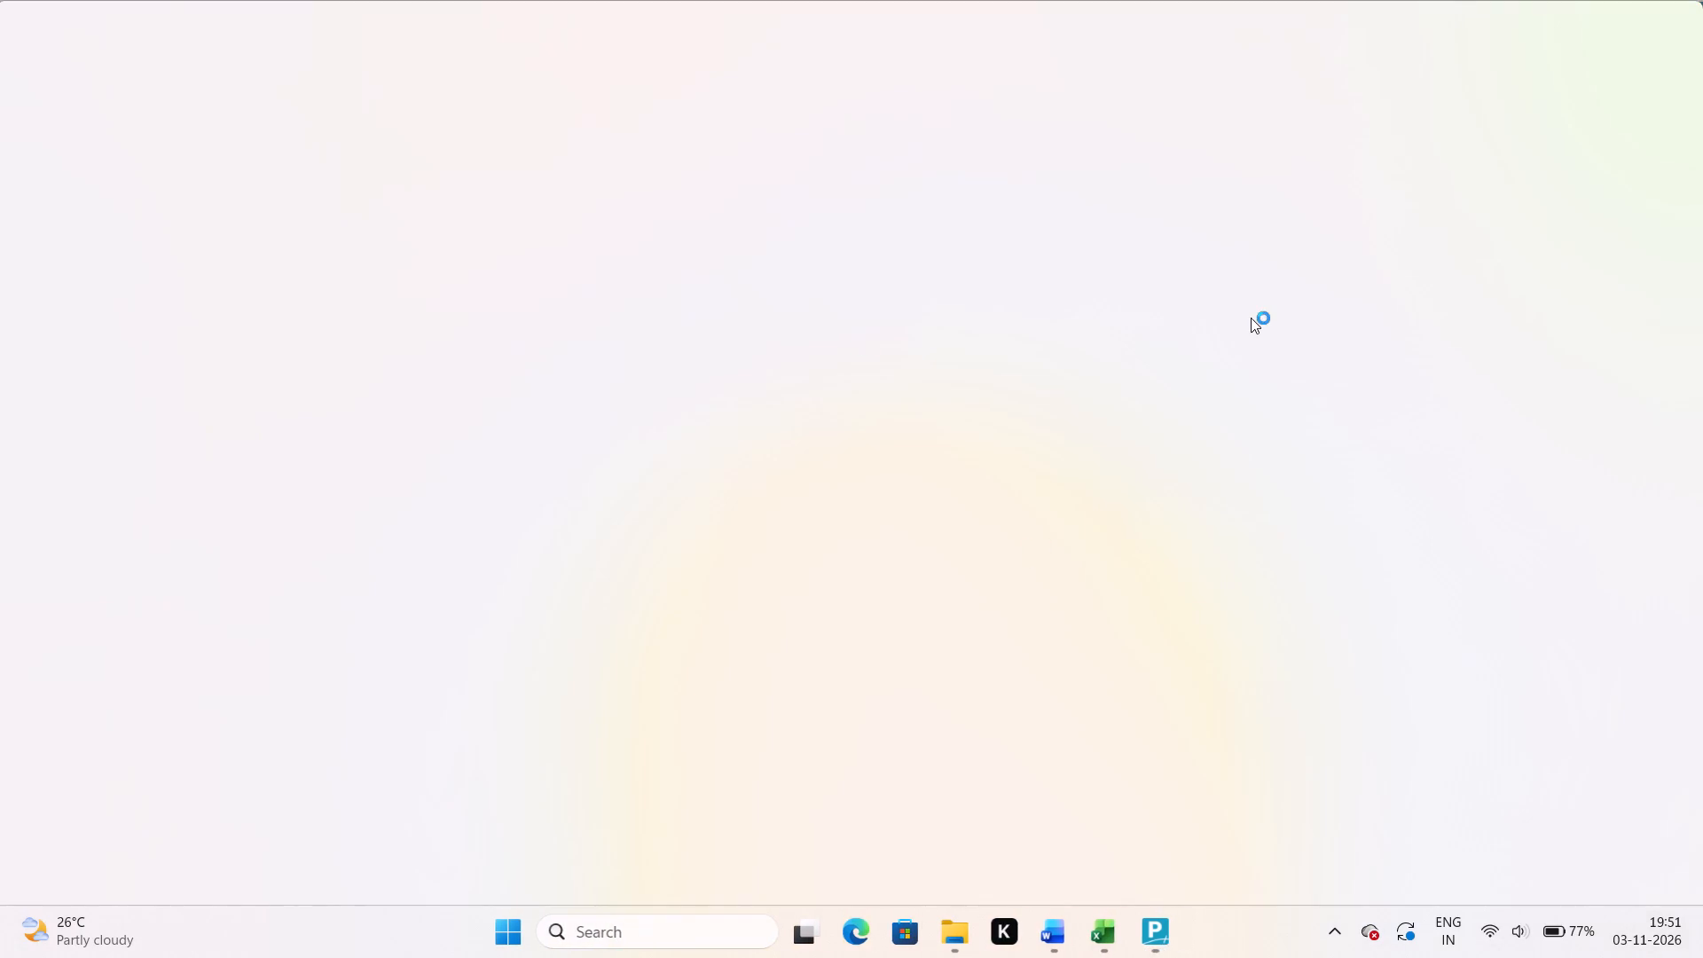
click(1581, 133)
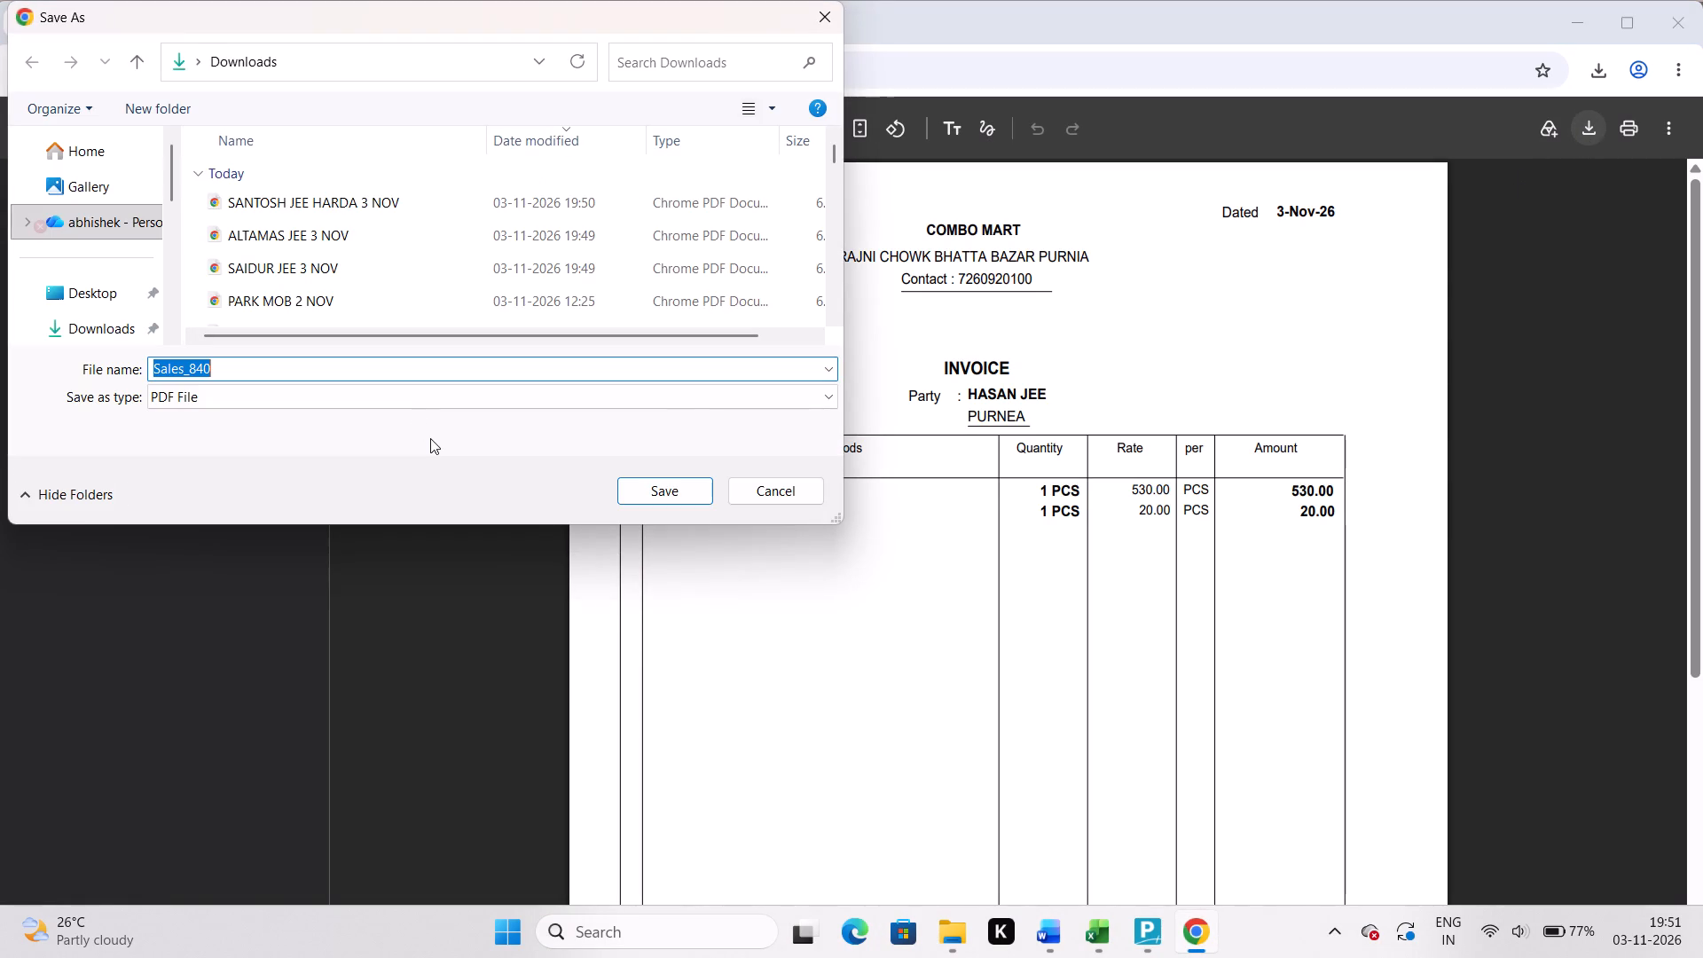
key(BackSpace)
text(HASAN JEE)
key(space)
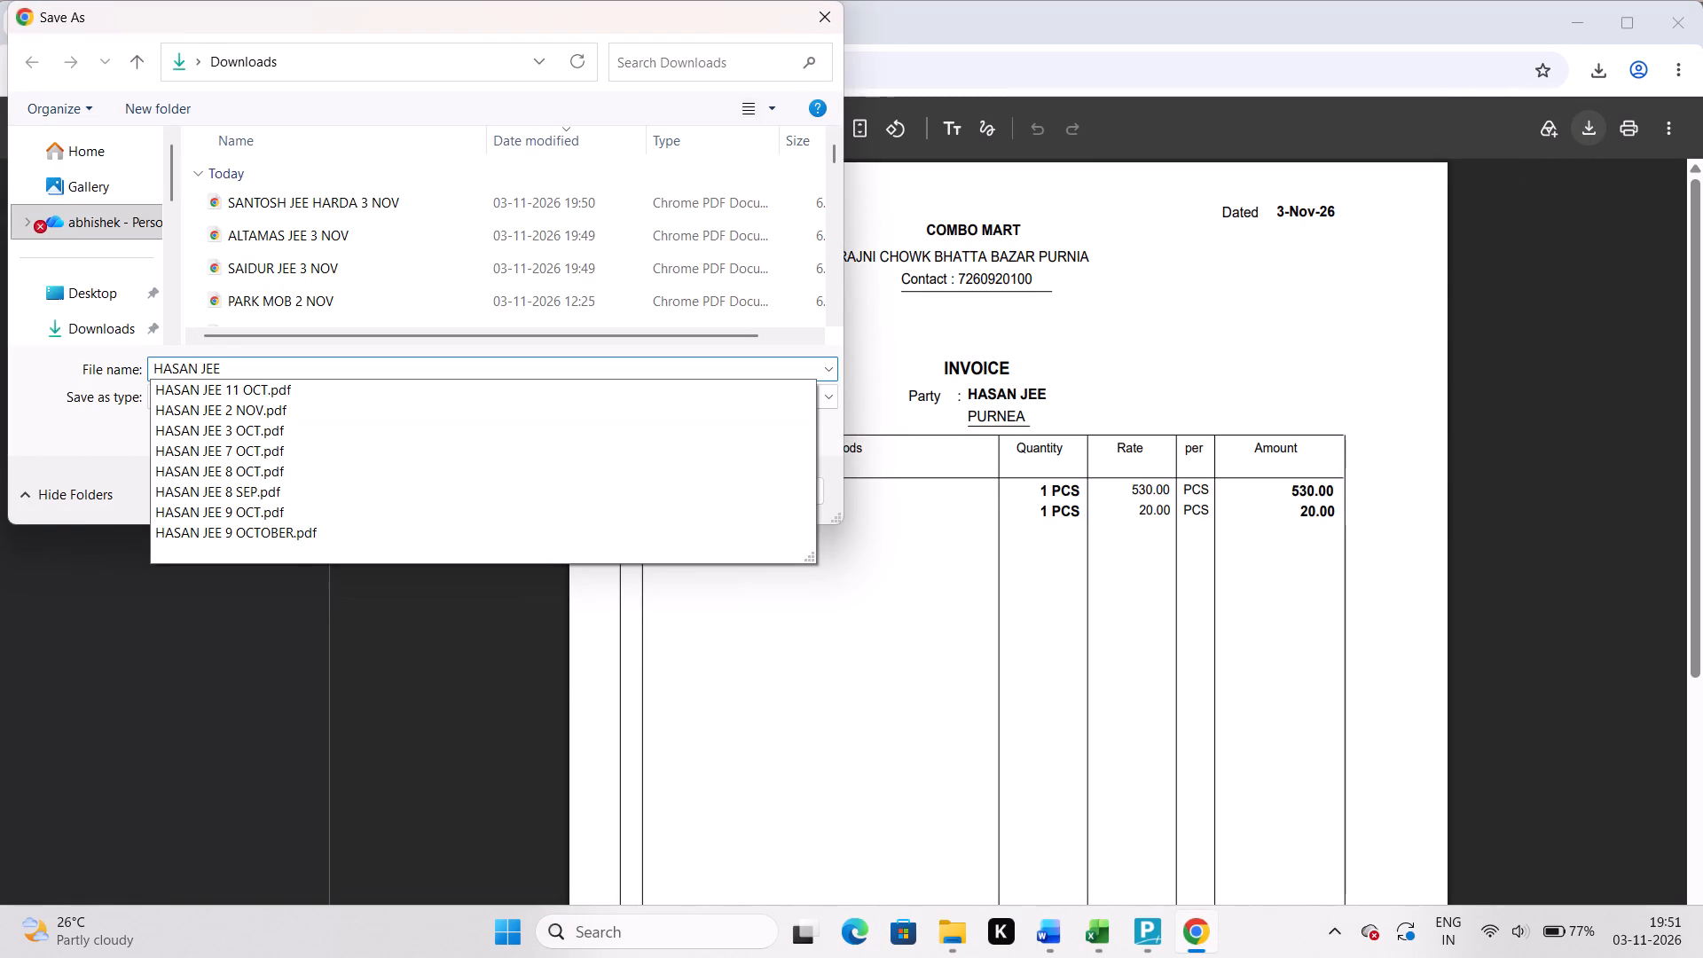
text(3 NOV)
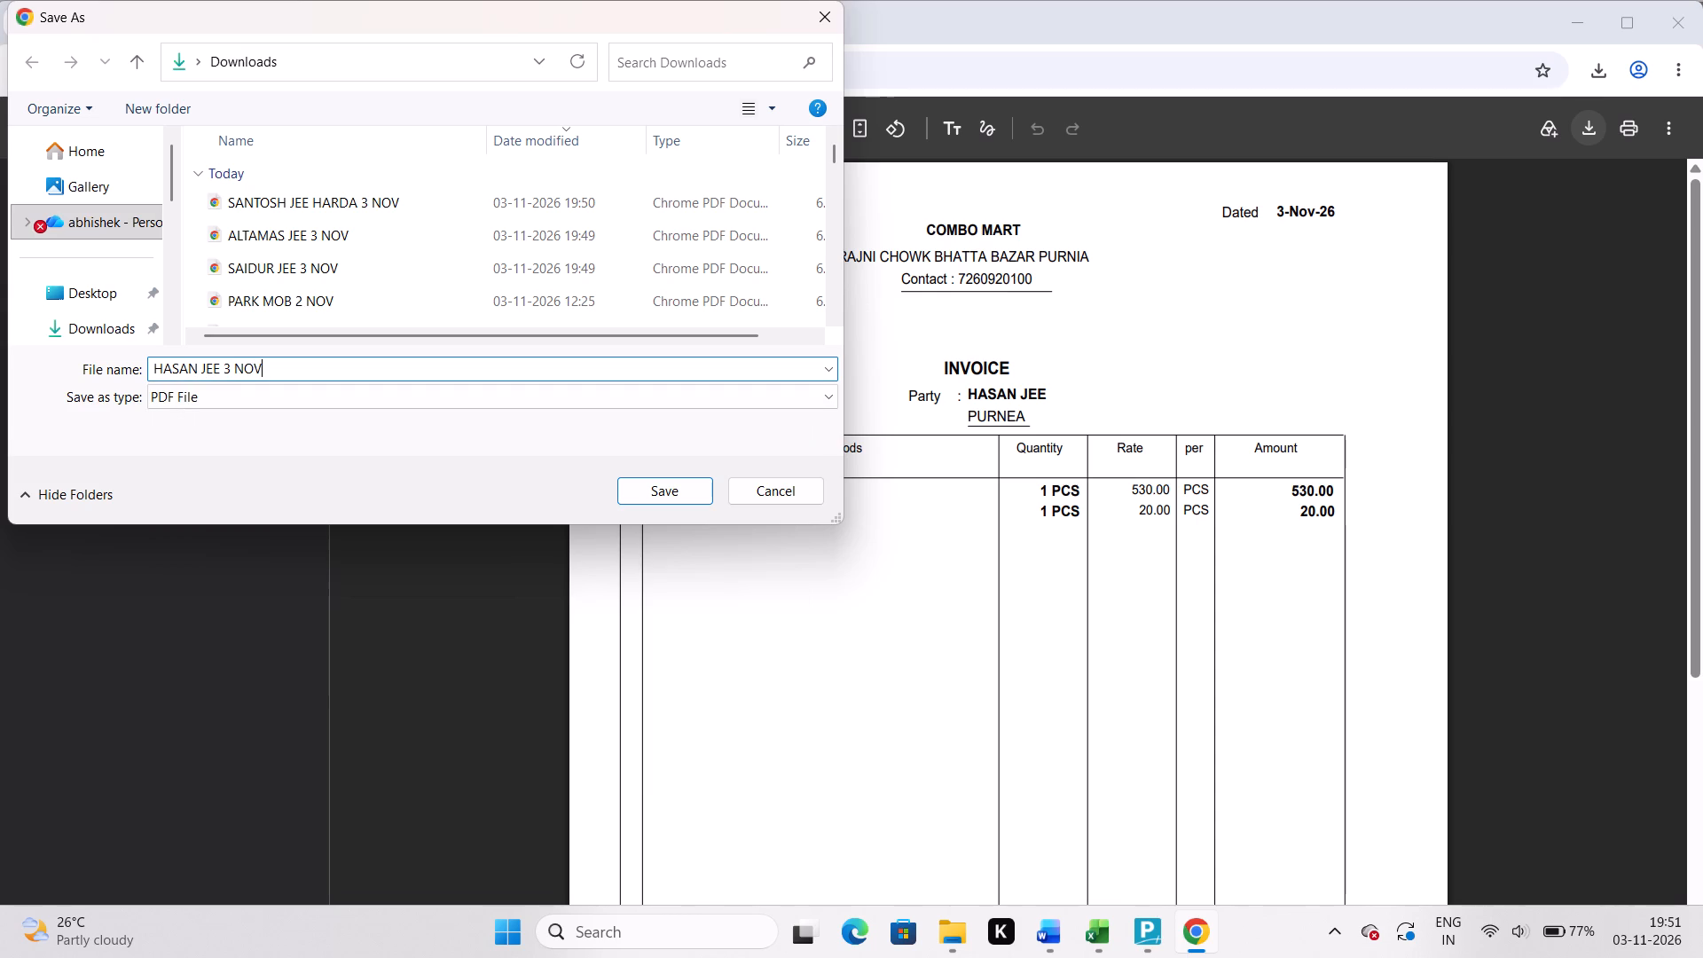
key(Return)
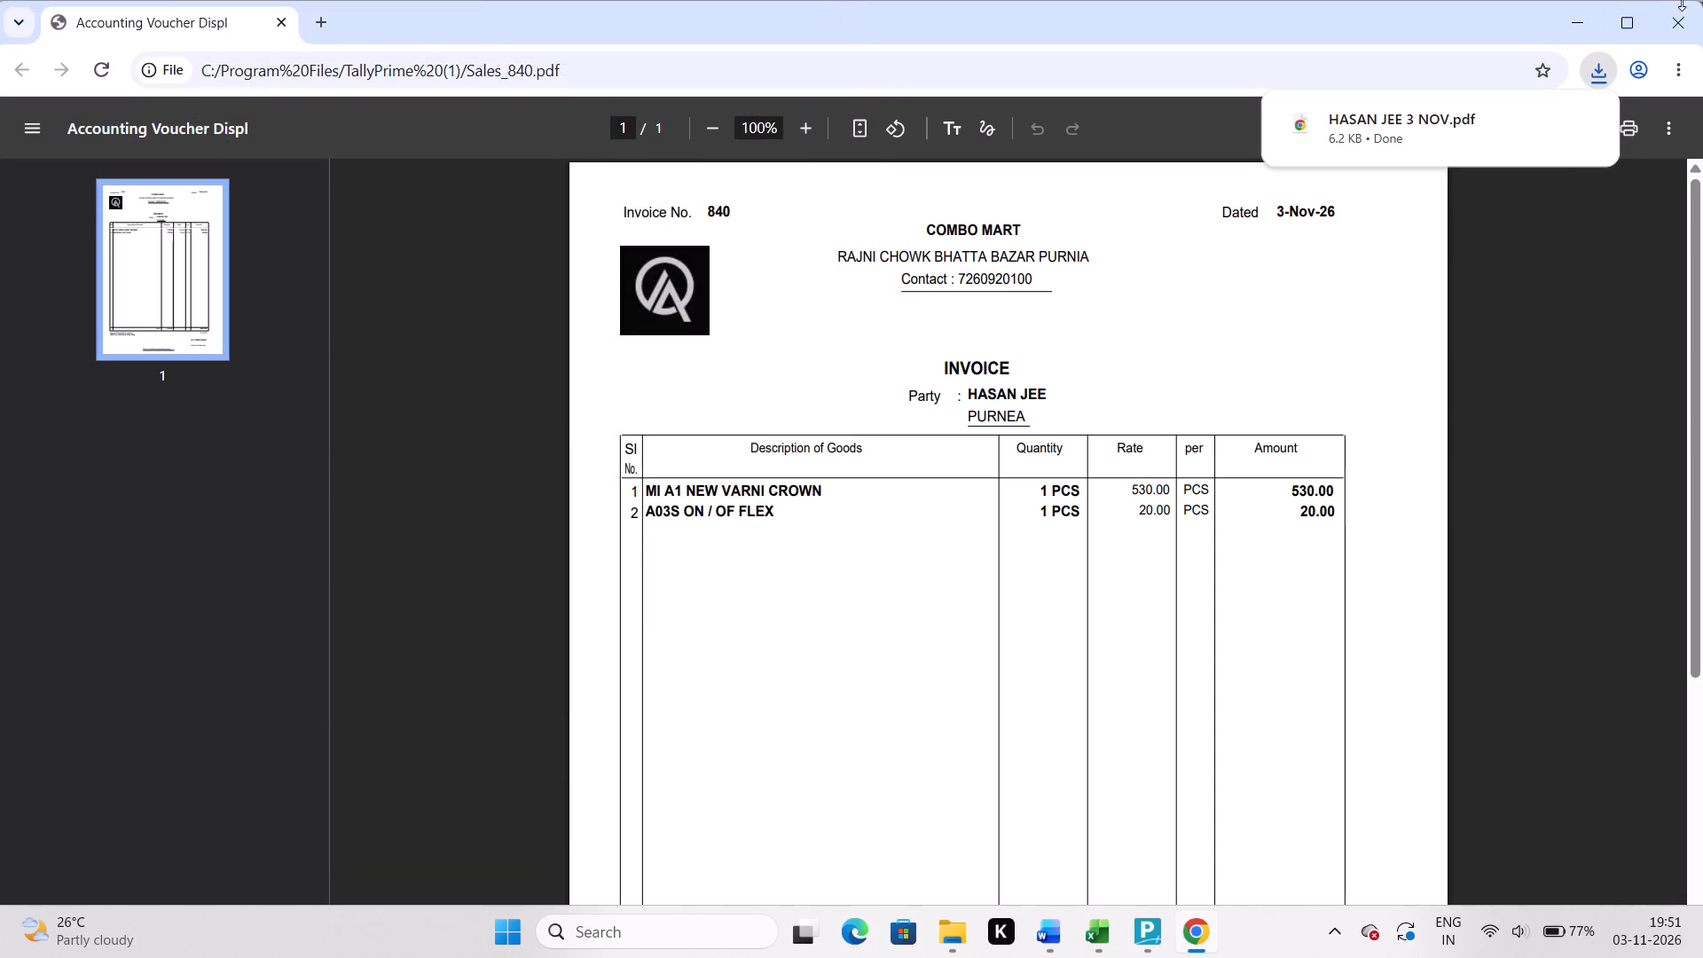
click(1689, 39)
key(Escape)
key(Escape)
key(Escape)
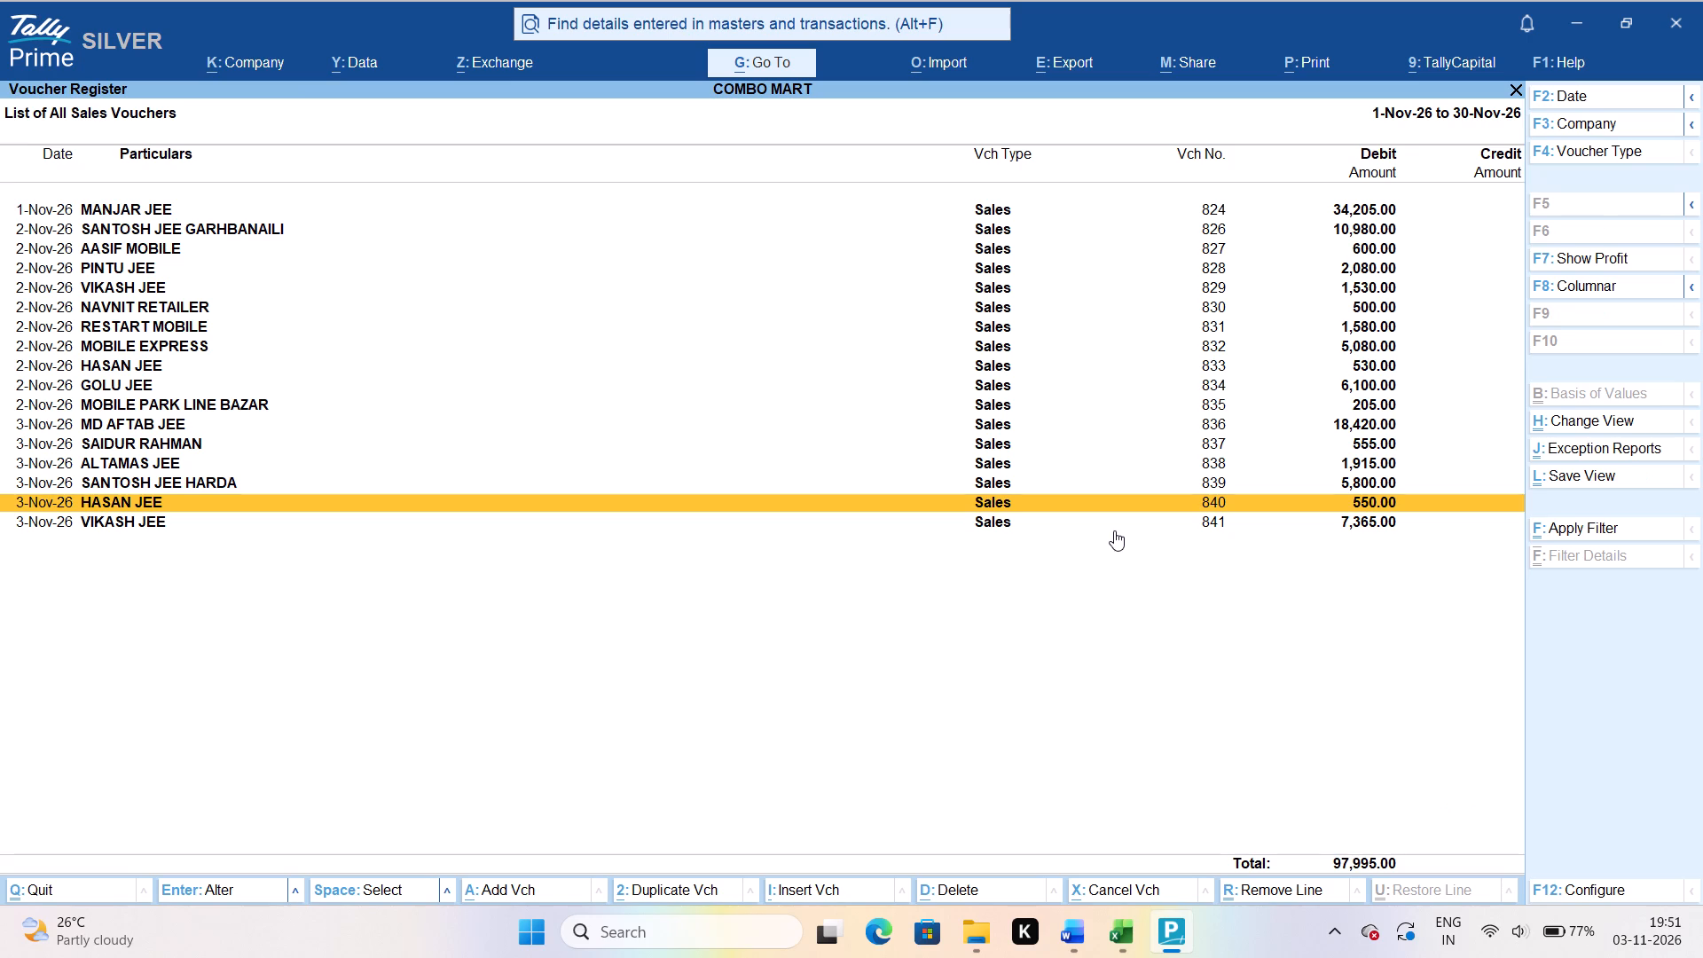
Open sales voucher No. 841 from the November list and export its invoice as a PDF.
key(Down)
key(Return)
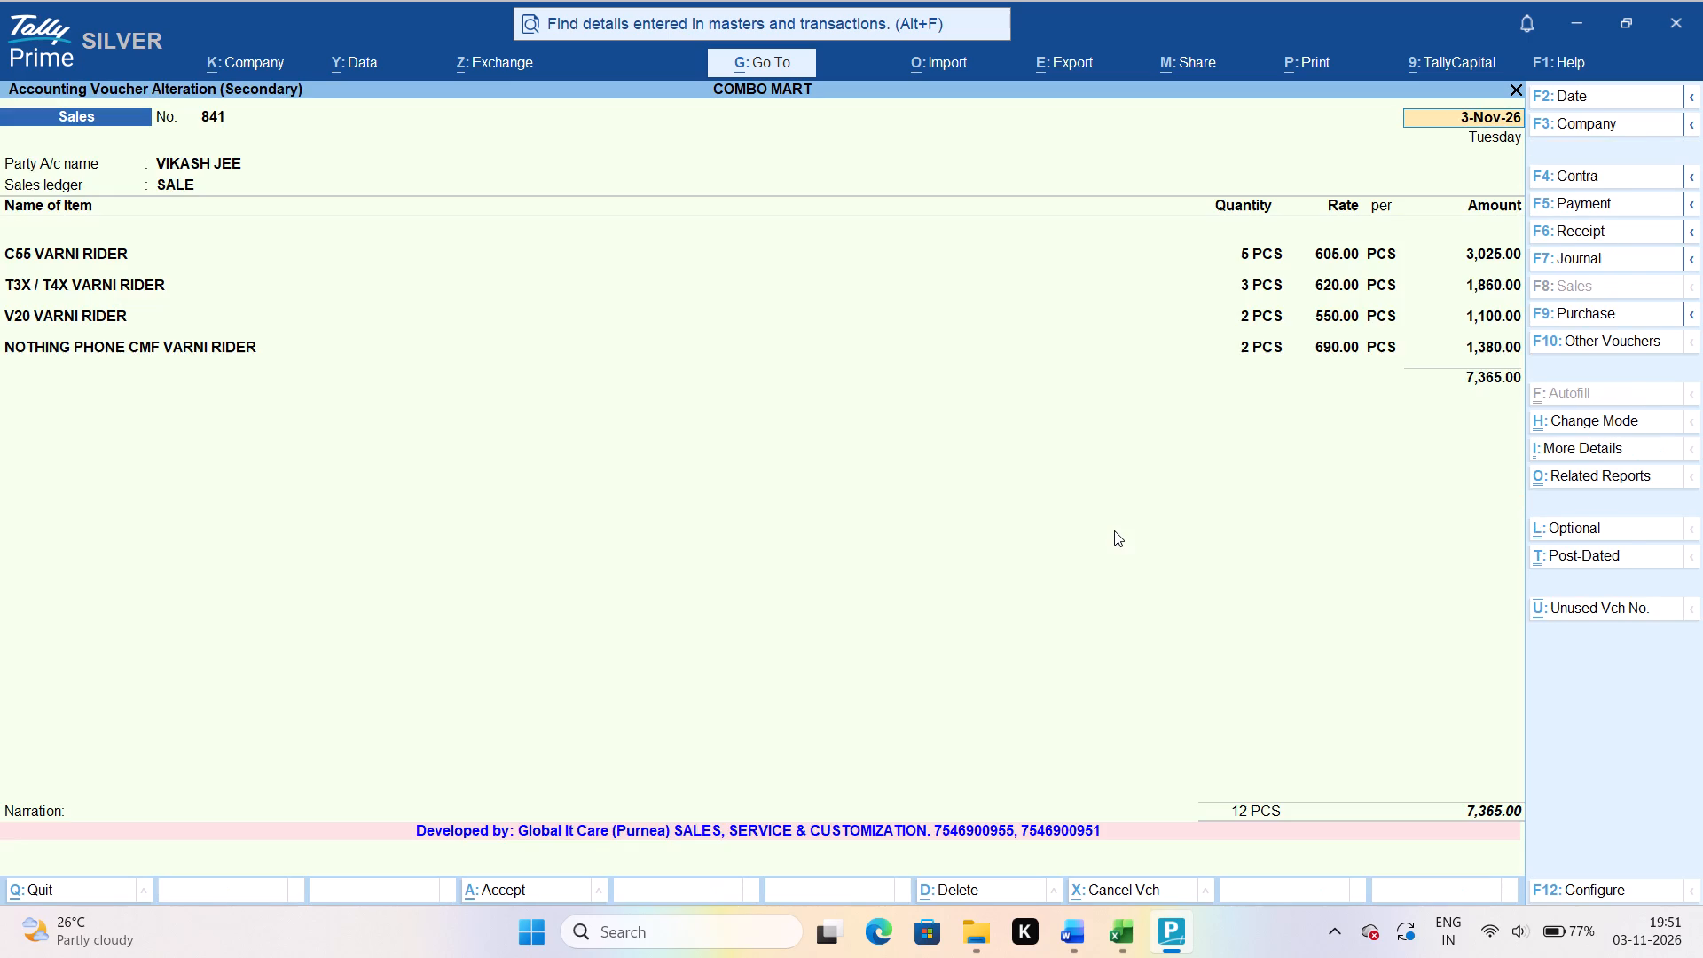
key(ctrl+e)
key(Return)
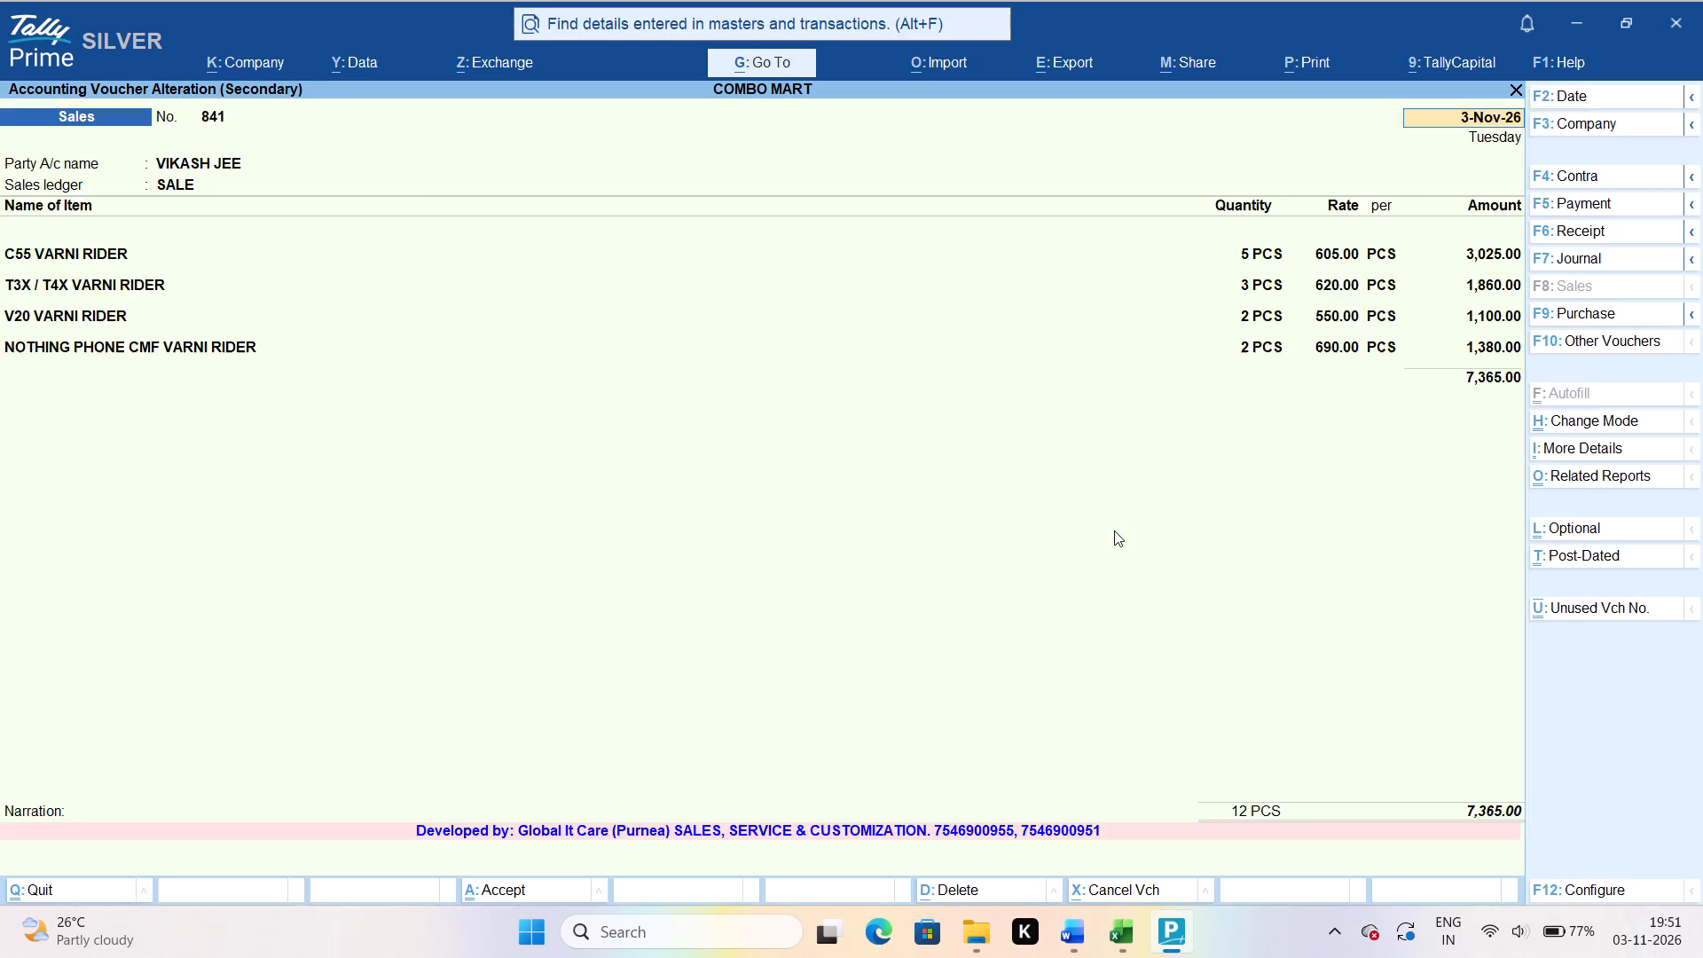
click(1590, 132)
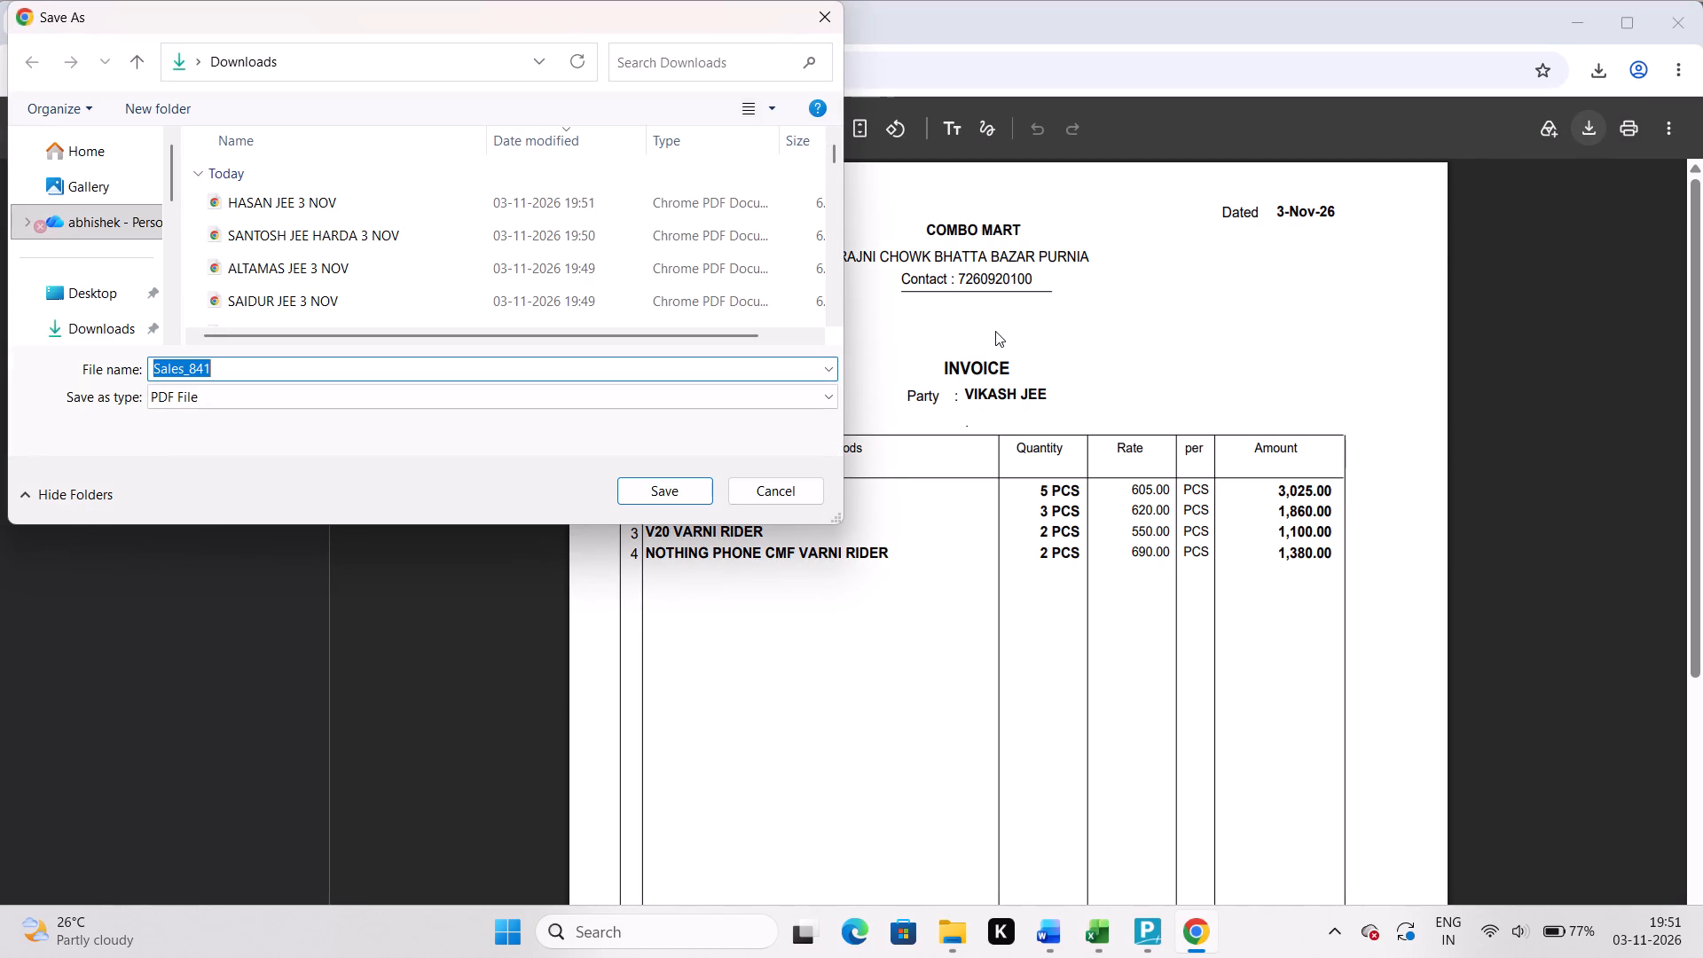
key(BackSpace)
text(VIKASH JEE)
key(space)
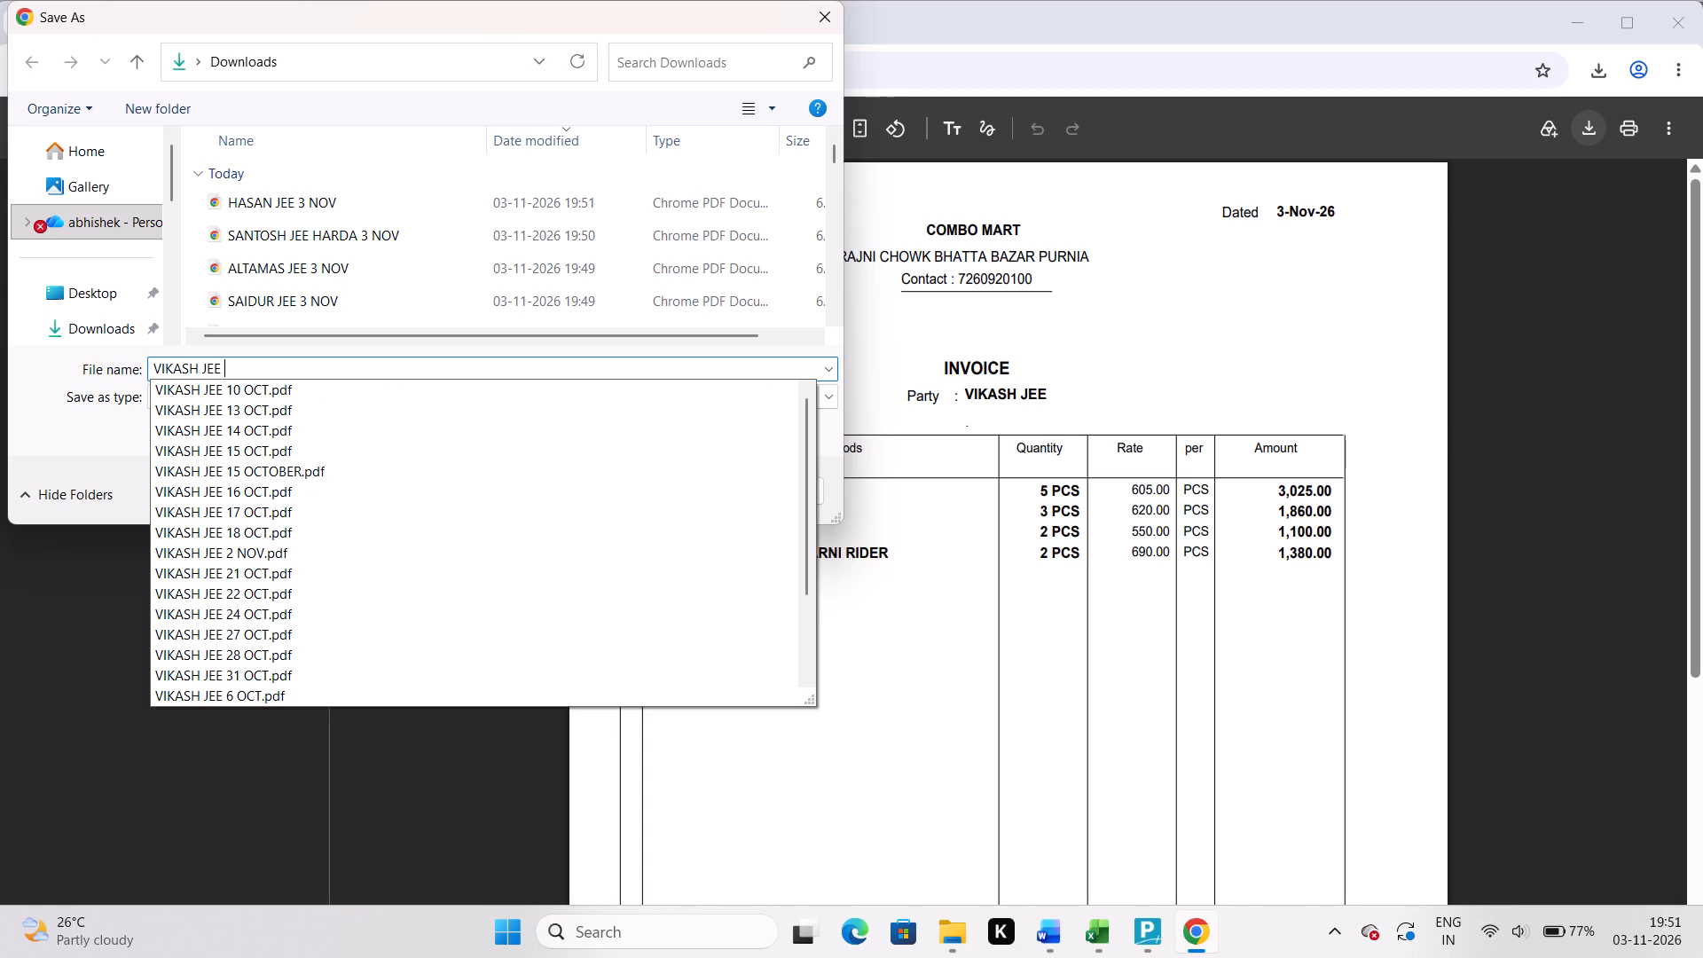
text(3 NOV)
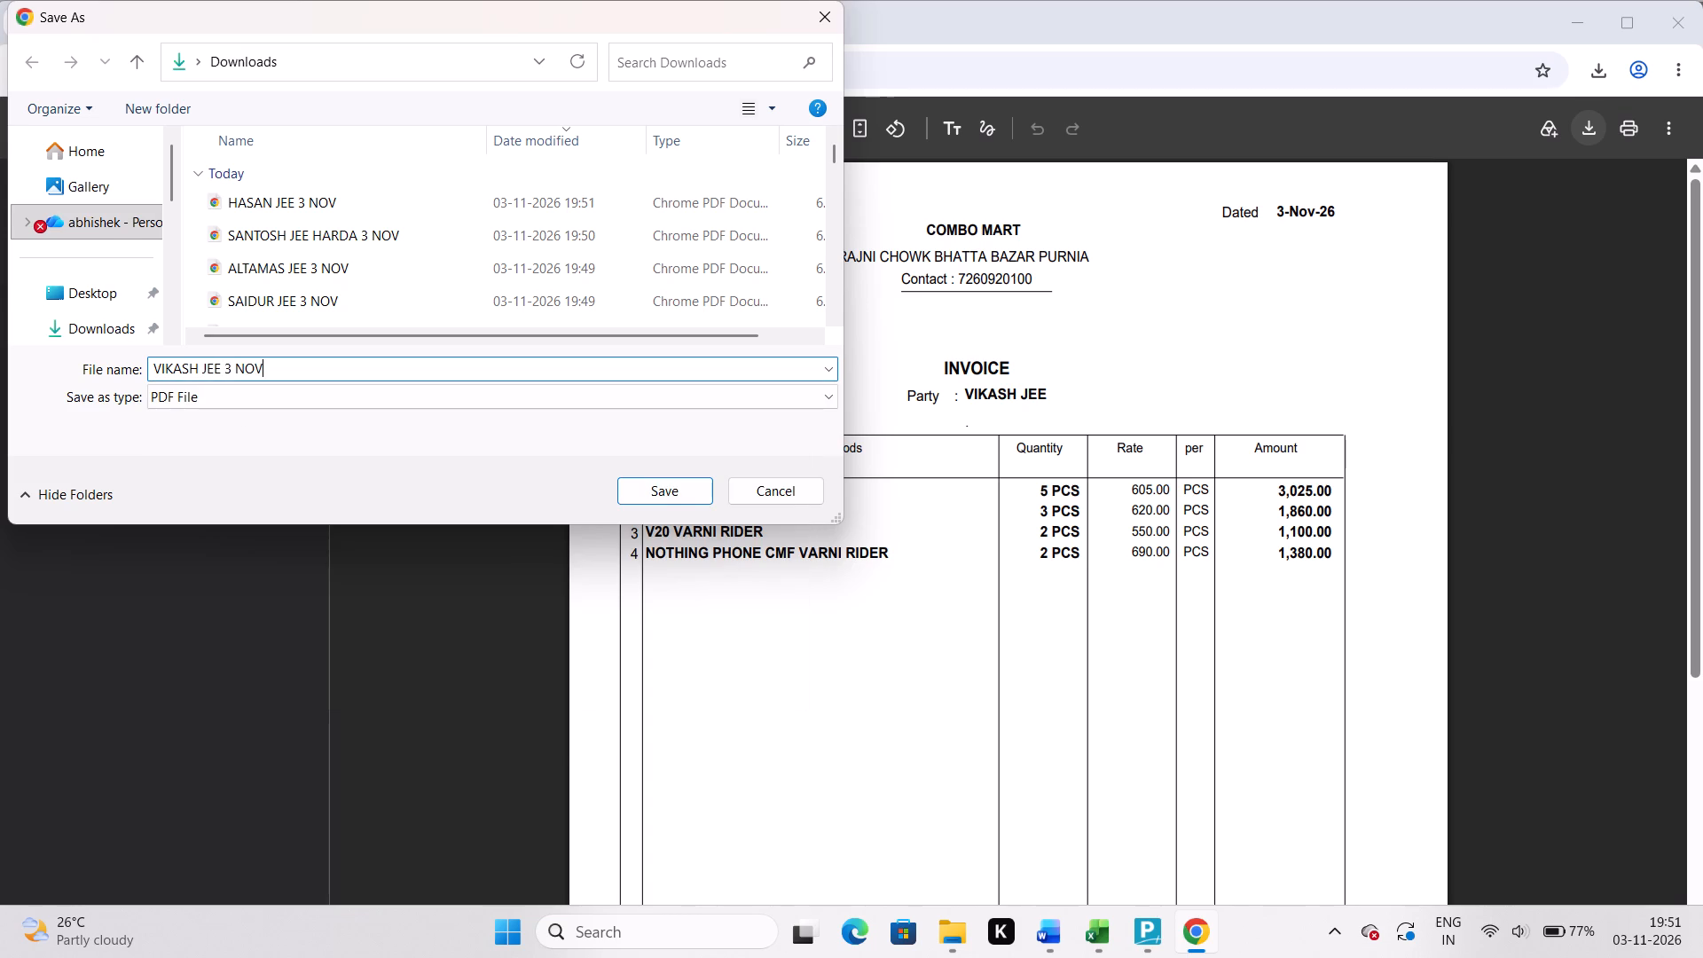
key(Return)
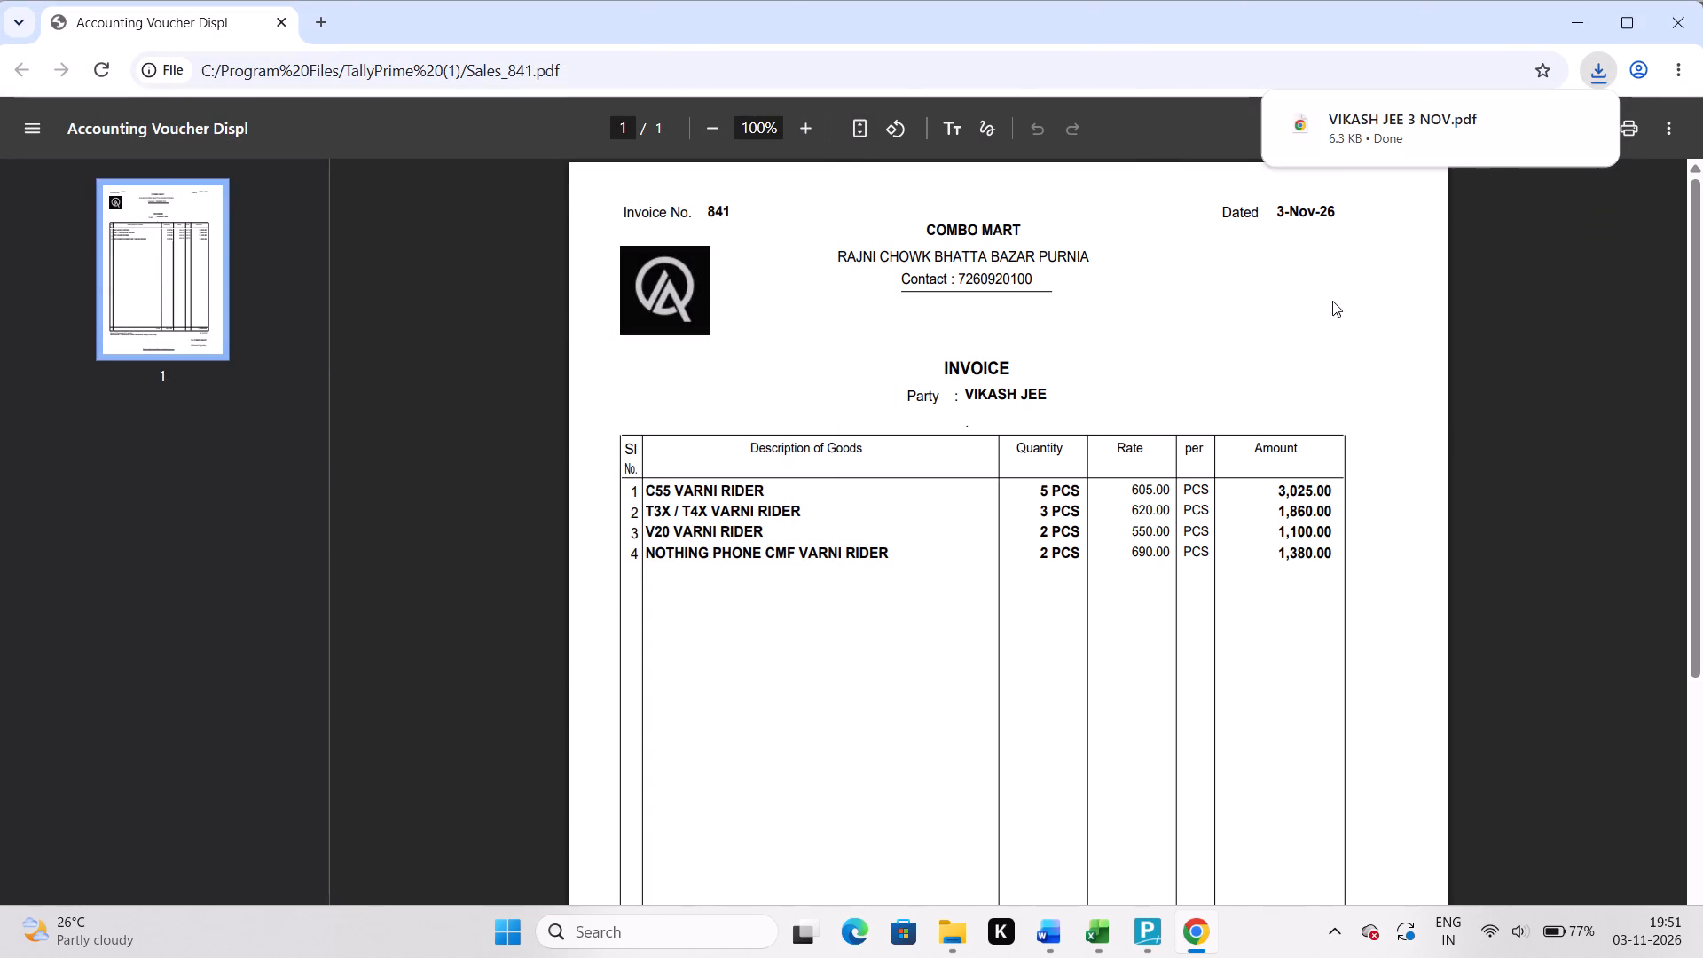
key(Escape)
click(1672, 20)
key(Escape)
key(Escape)
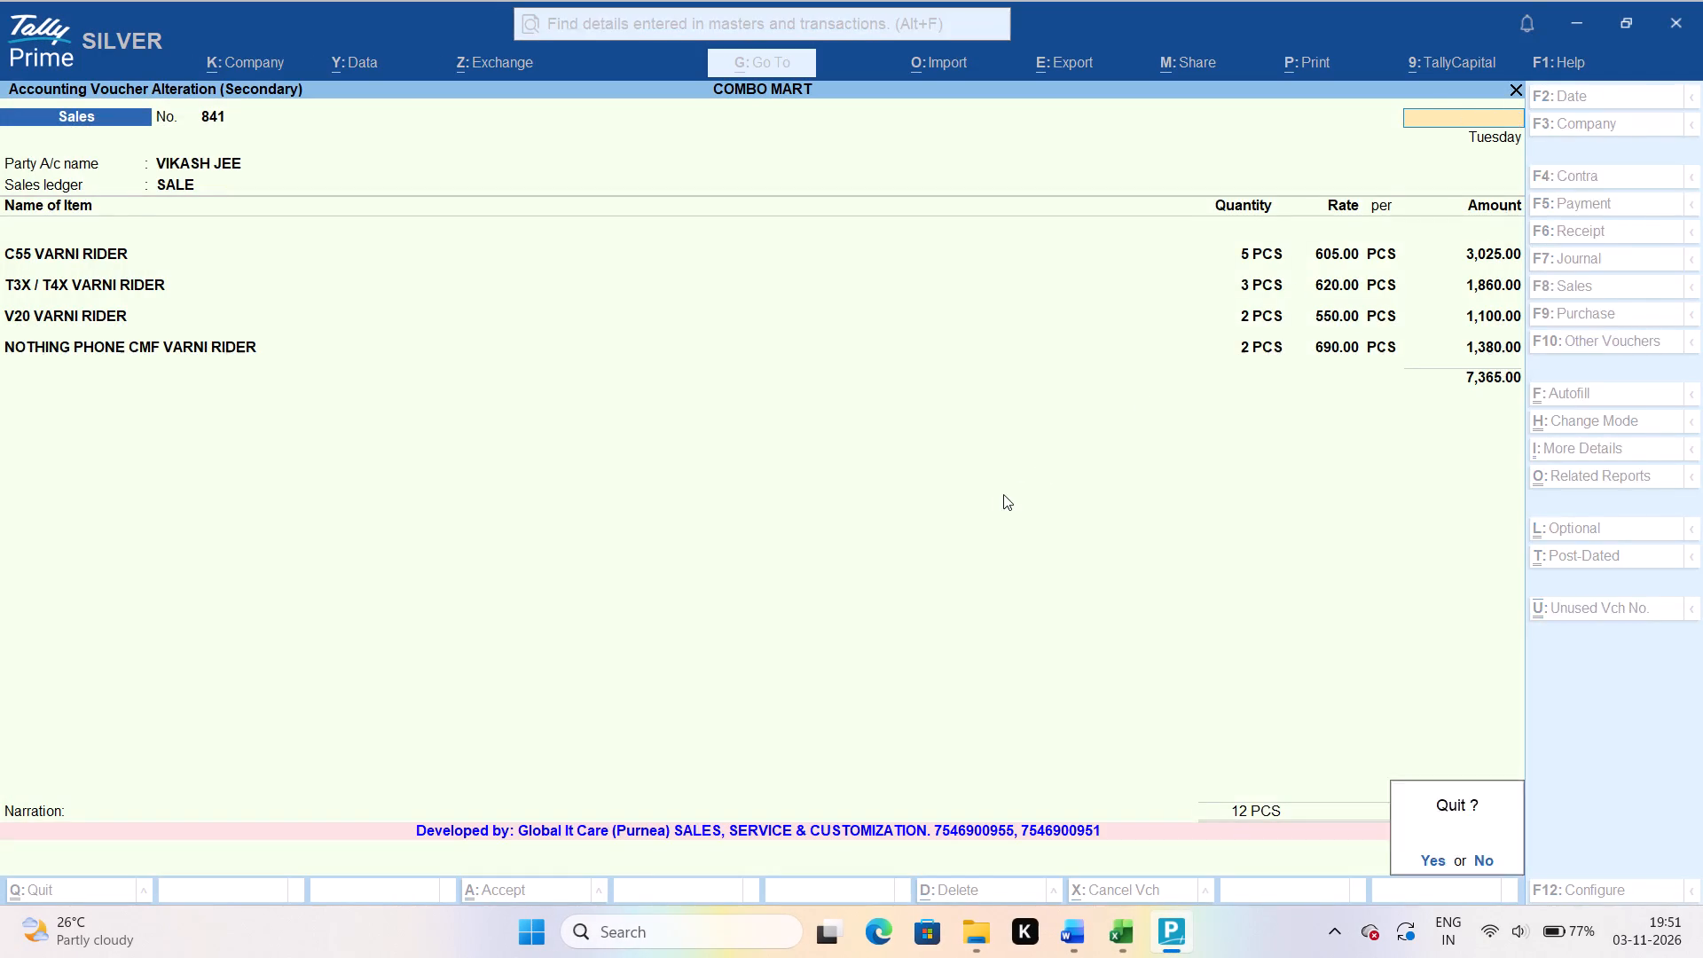
key(Escape)
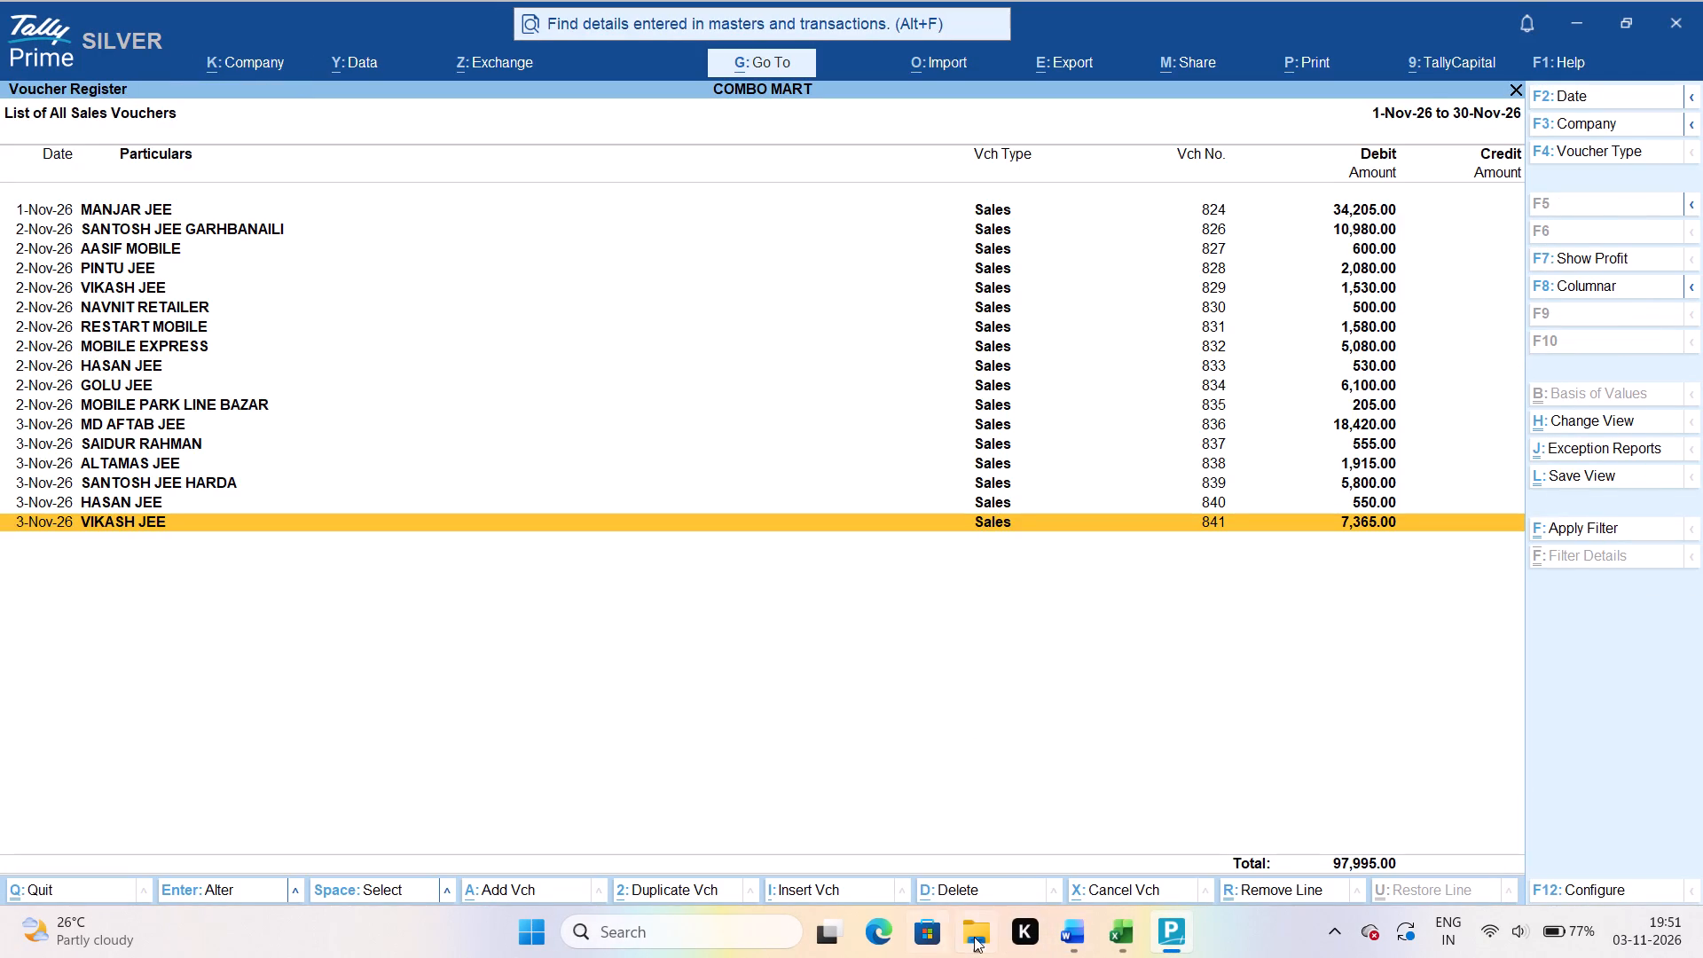
Minimize the accounting window and launch WhatsApp from the recent Windows searches.
click(1574, 20)
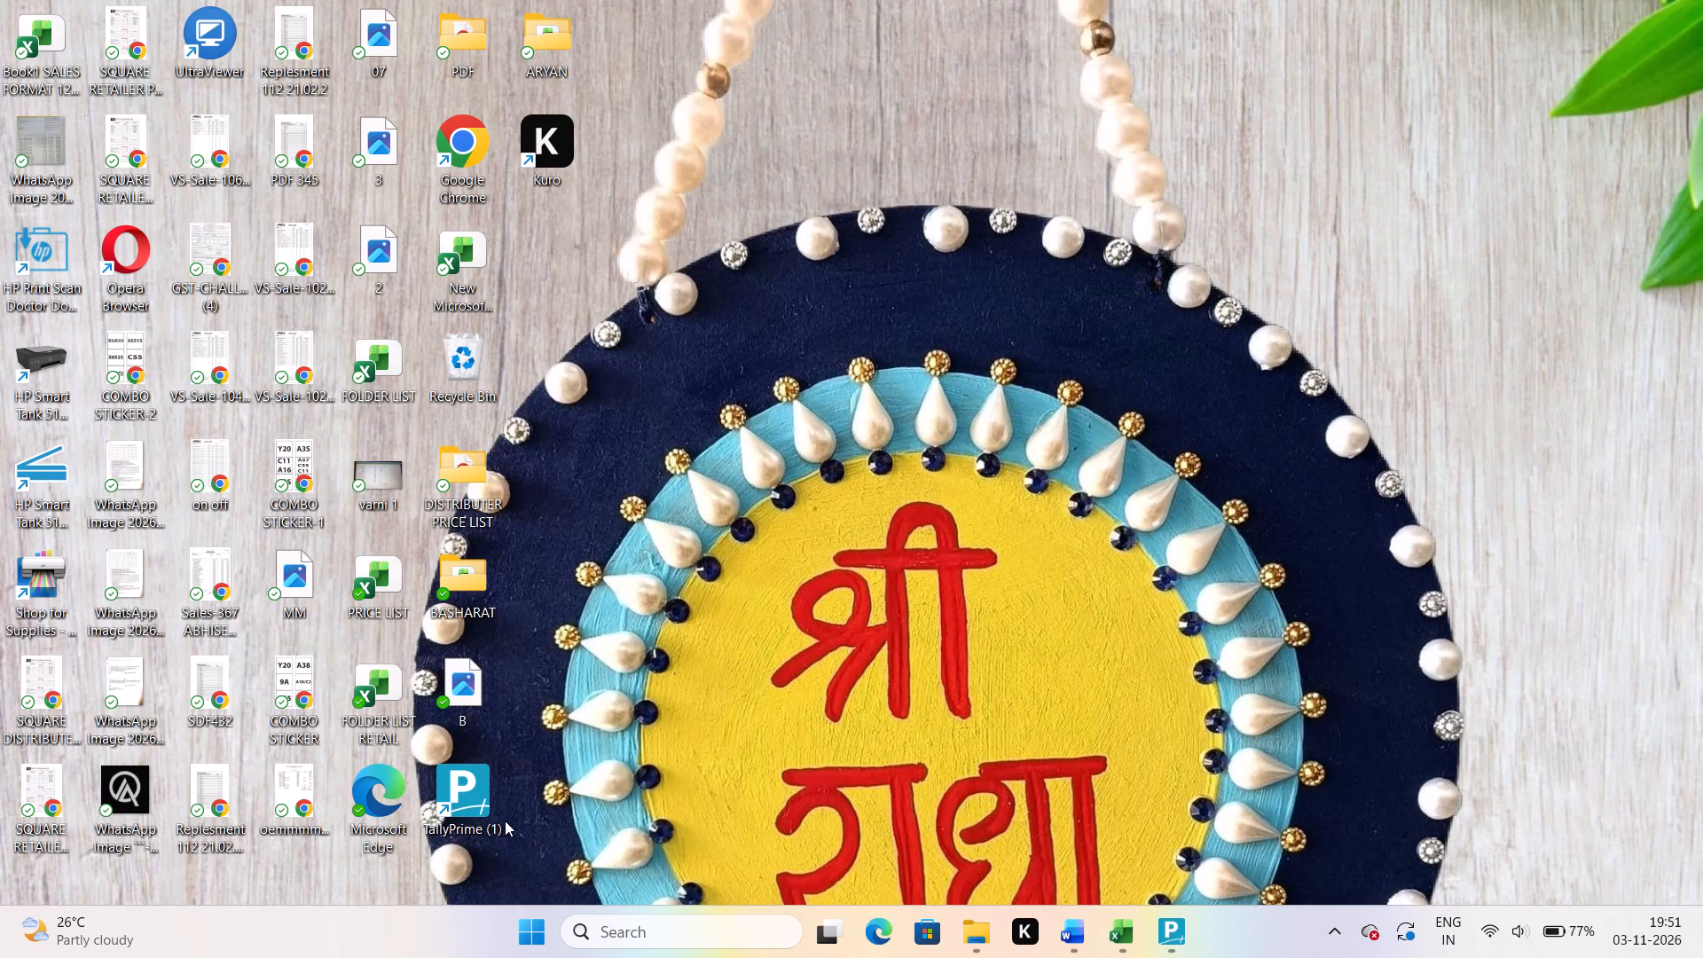
click(619, 931)
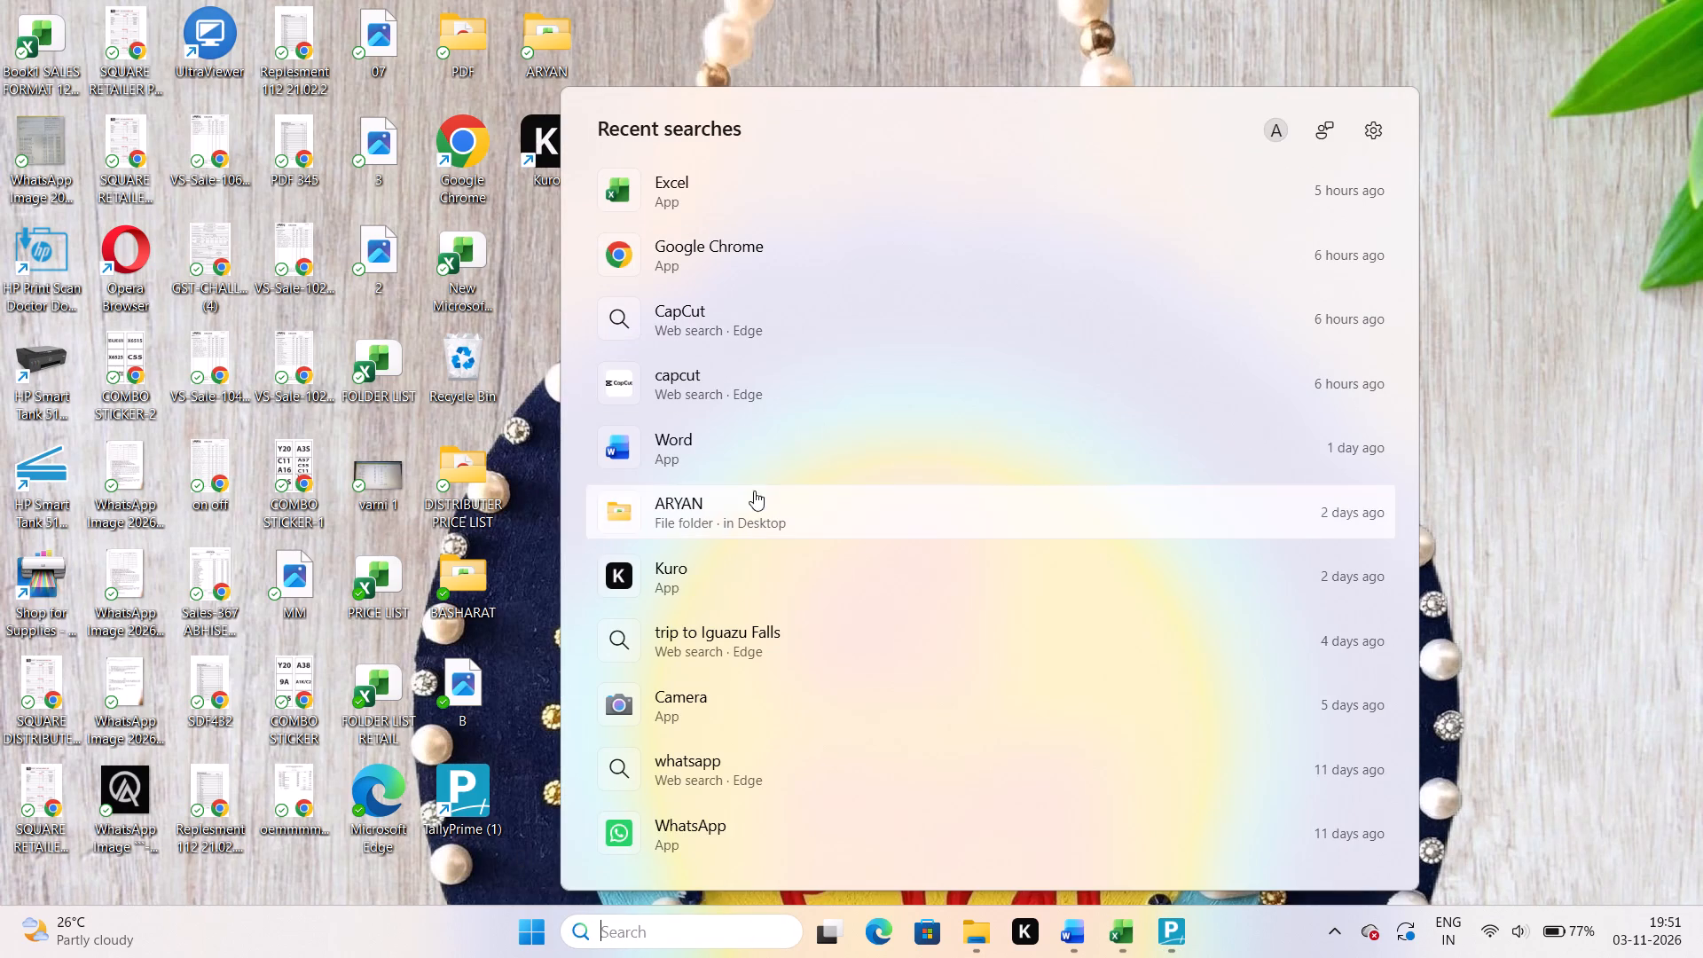
click(713, 821)
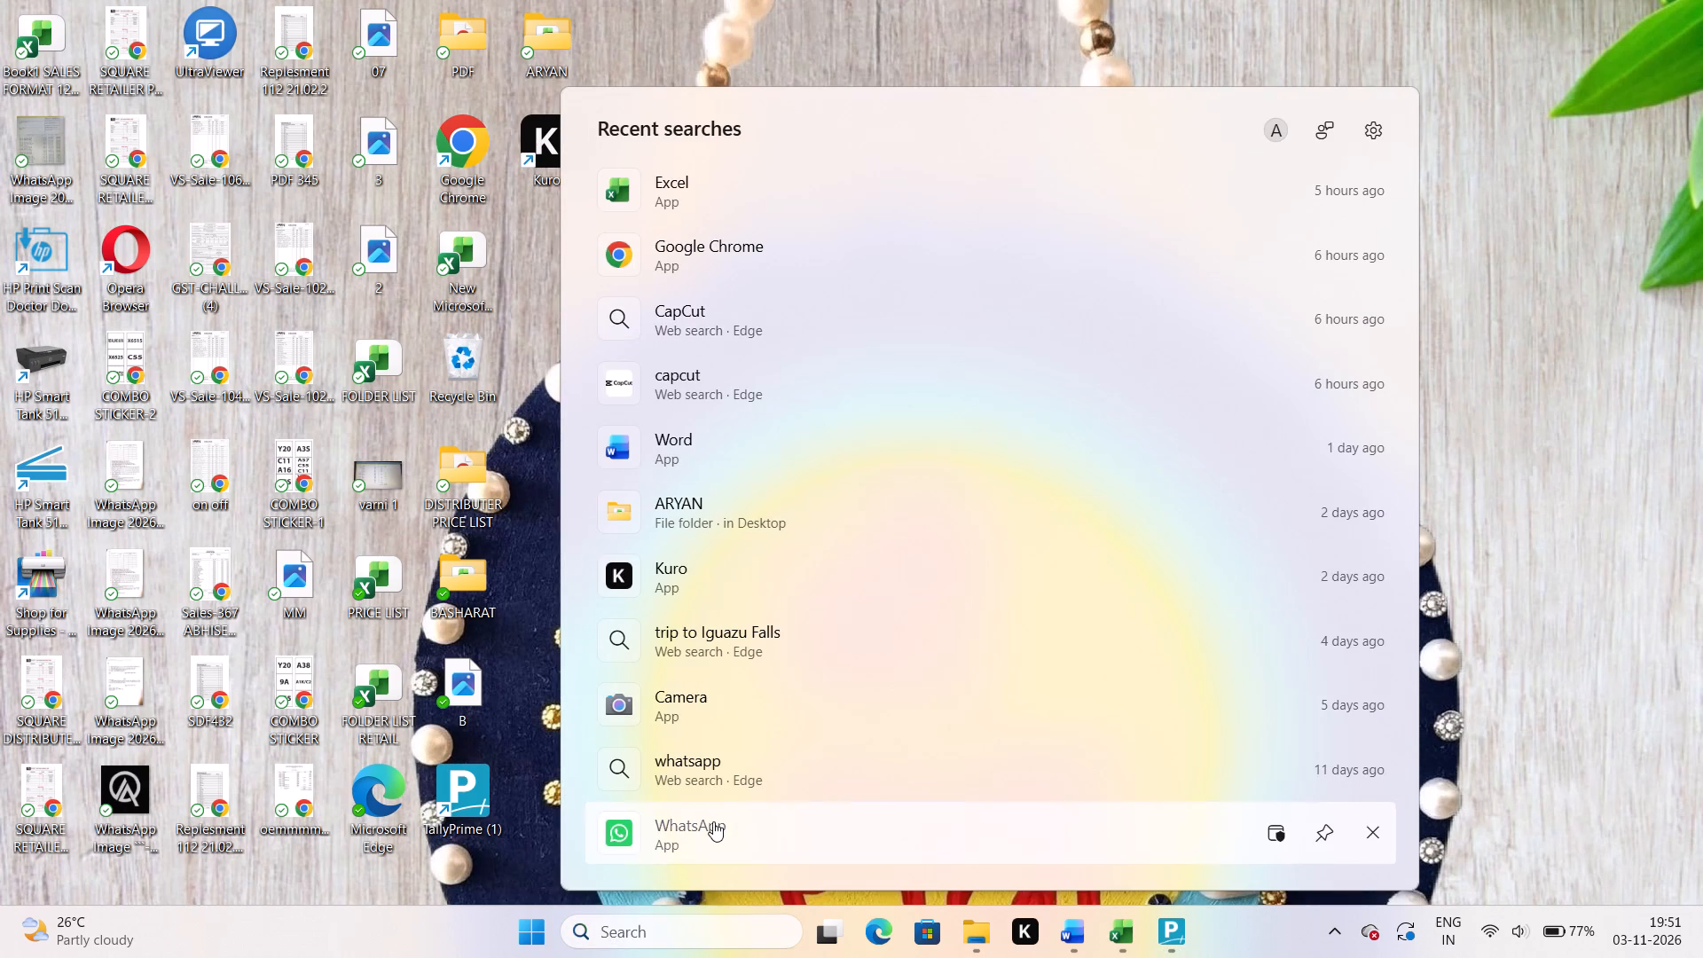
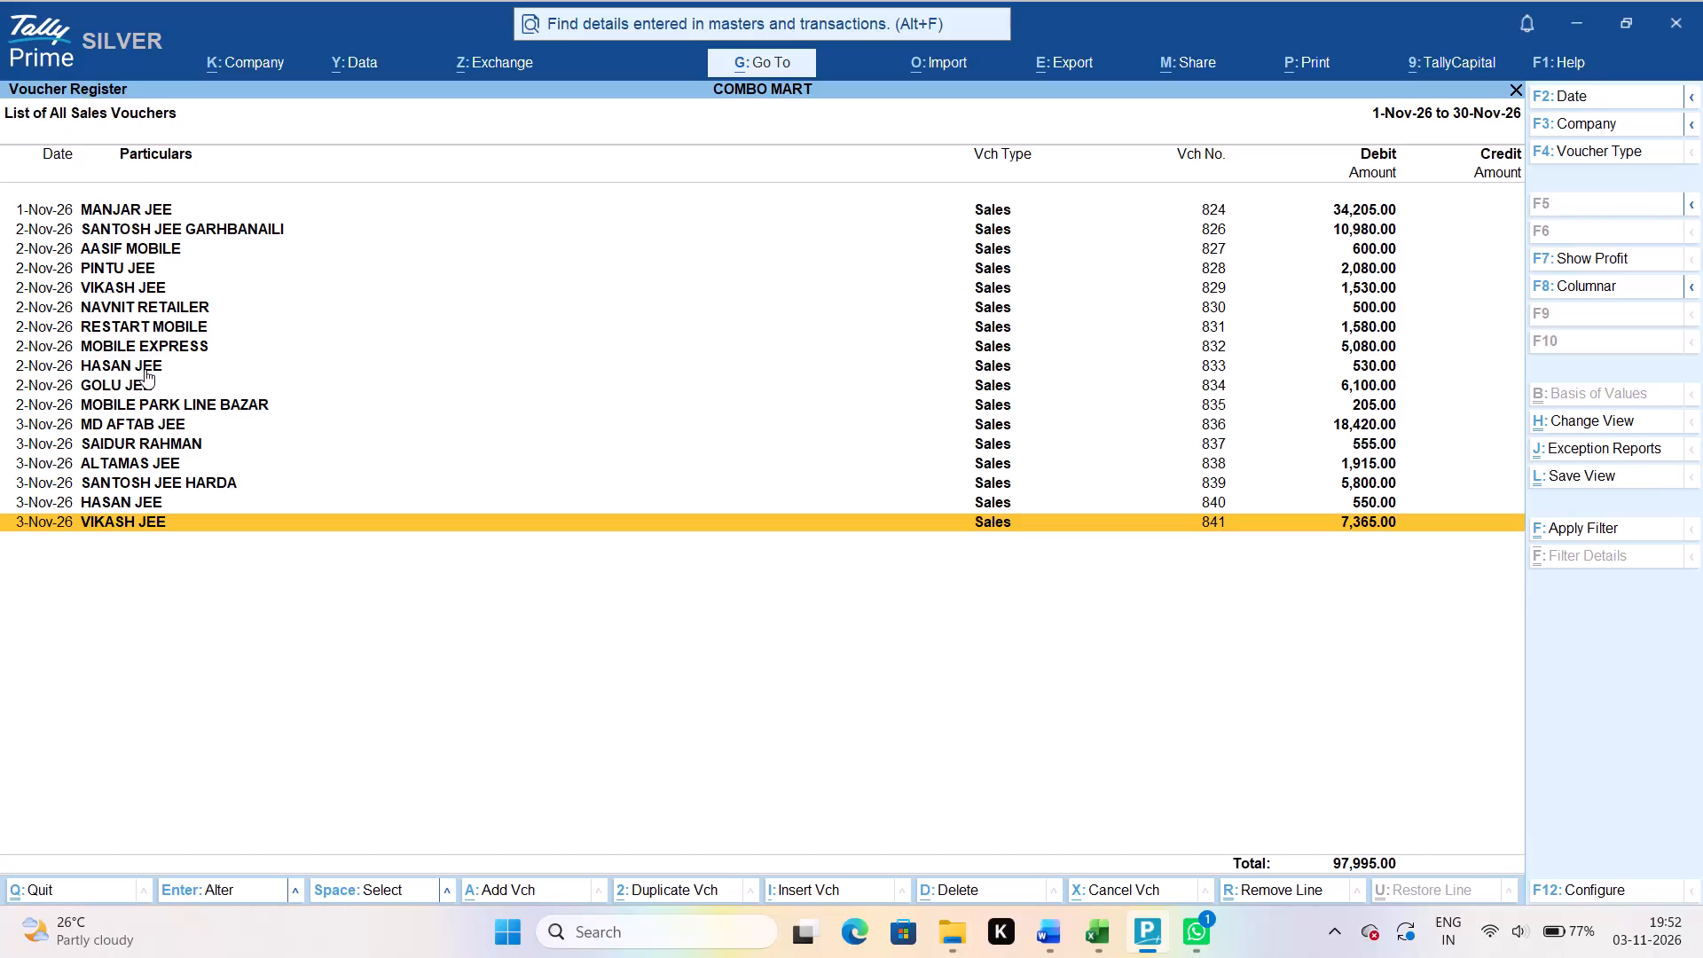
Open sales voucher No. 836 from the November list and export its invoice as a PDF.
click(175, 420)
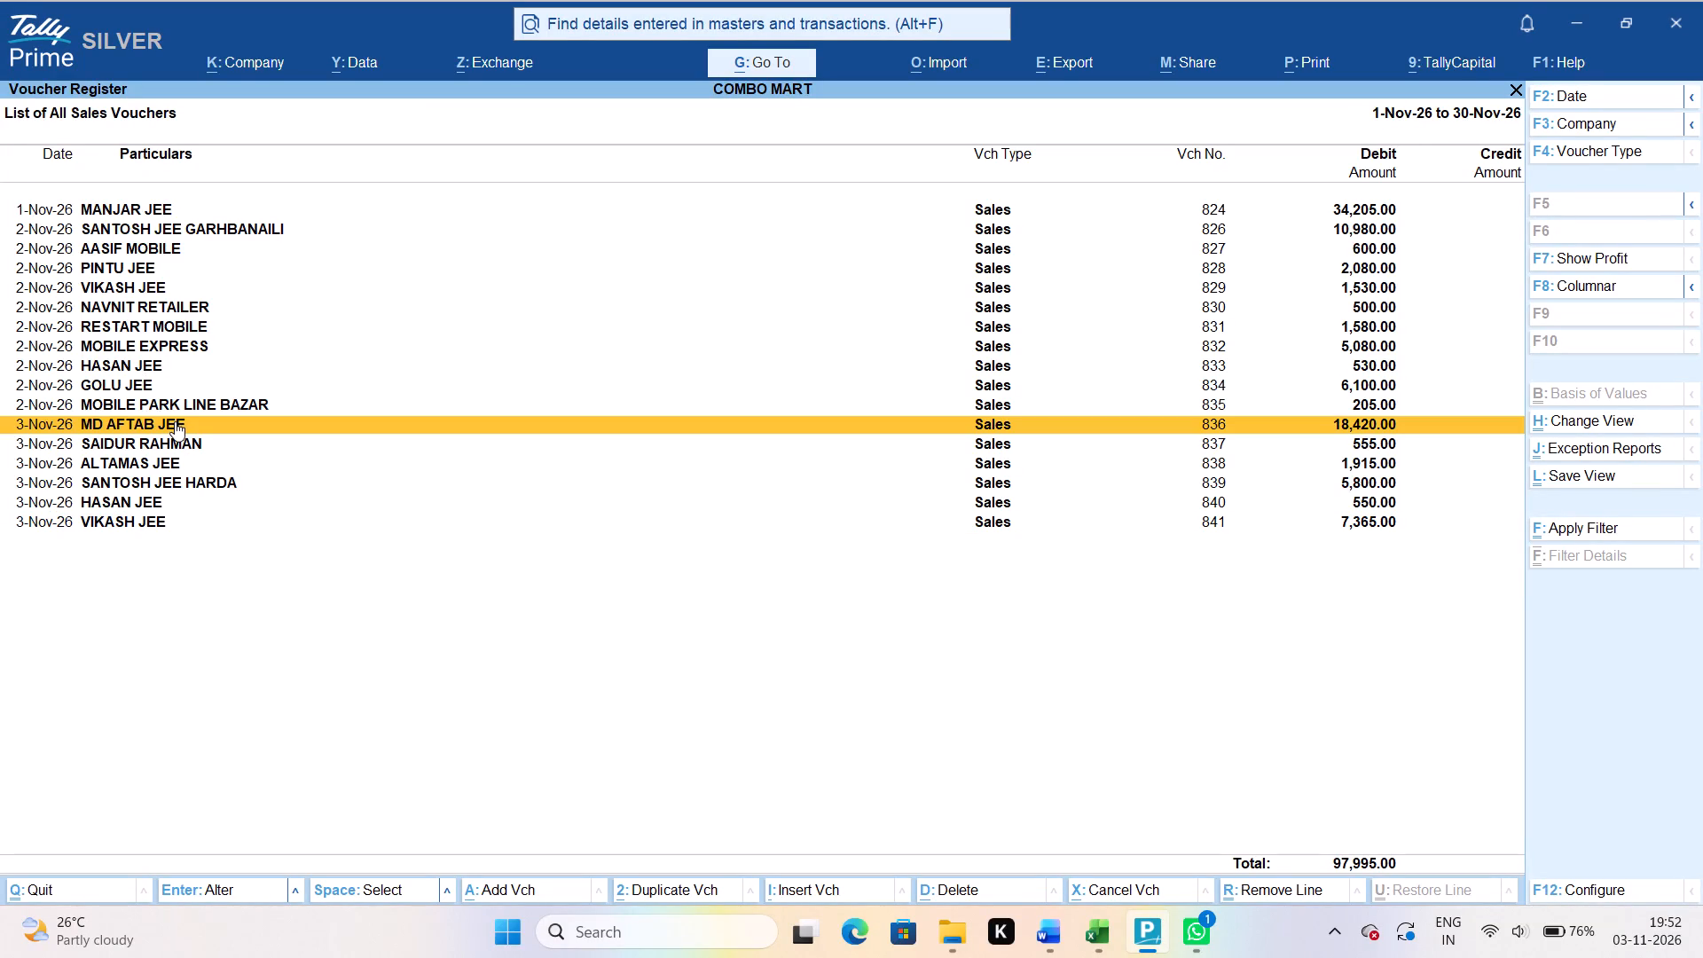
key(Return)
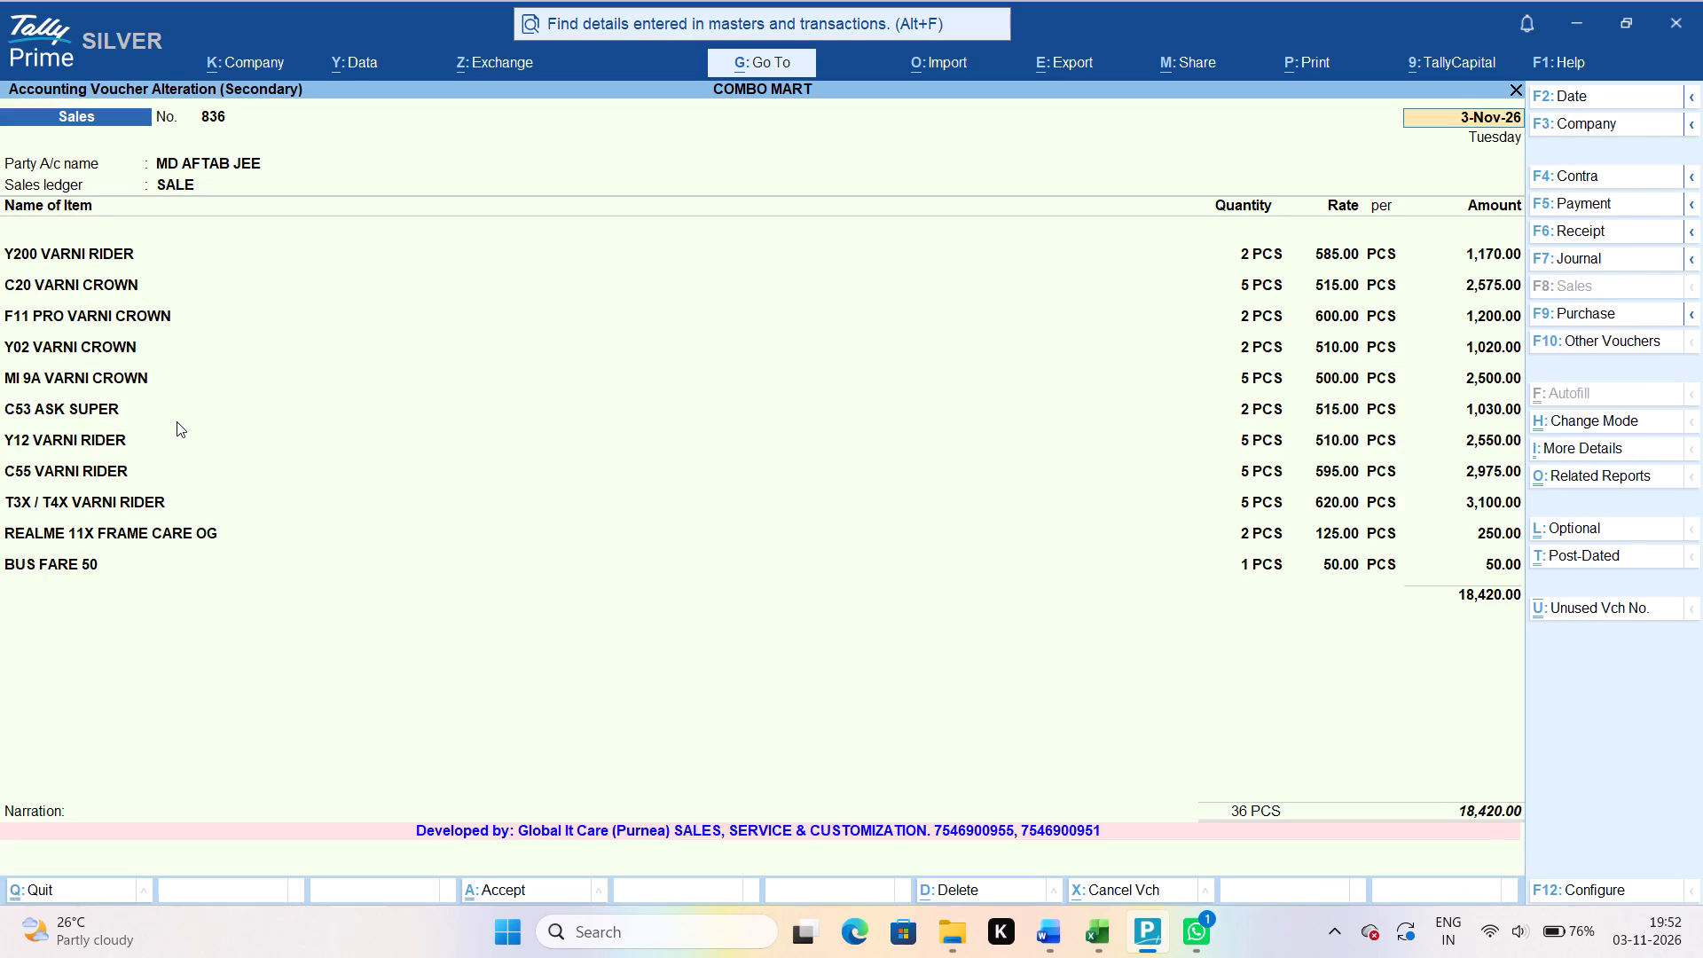
key(ctrl+e)
key(Return)
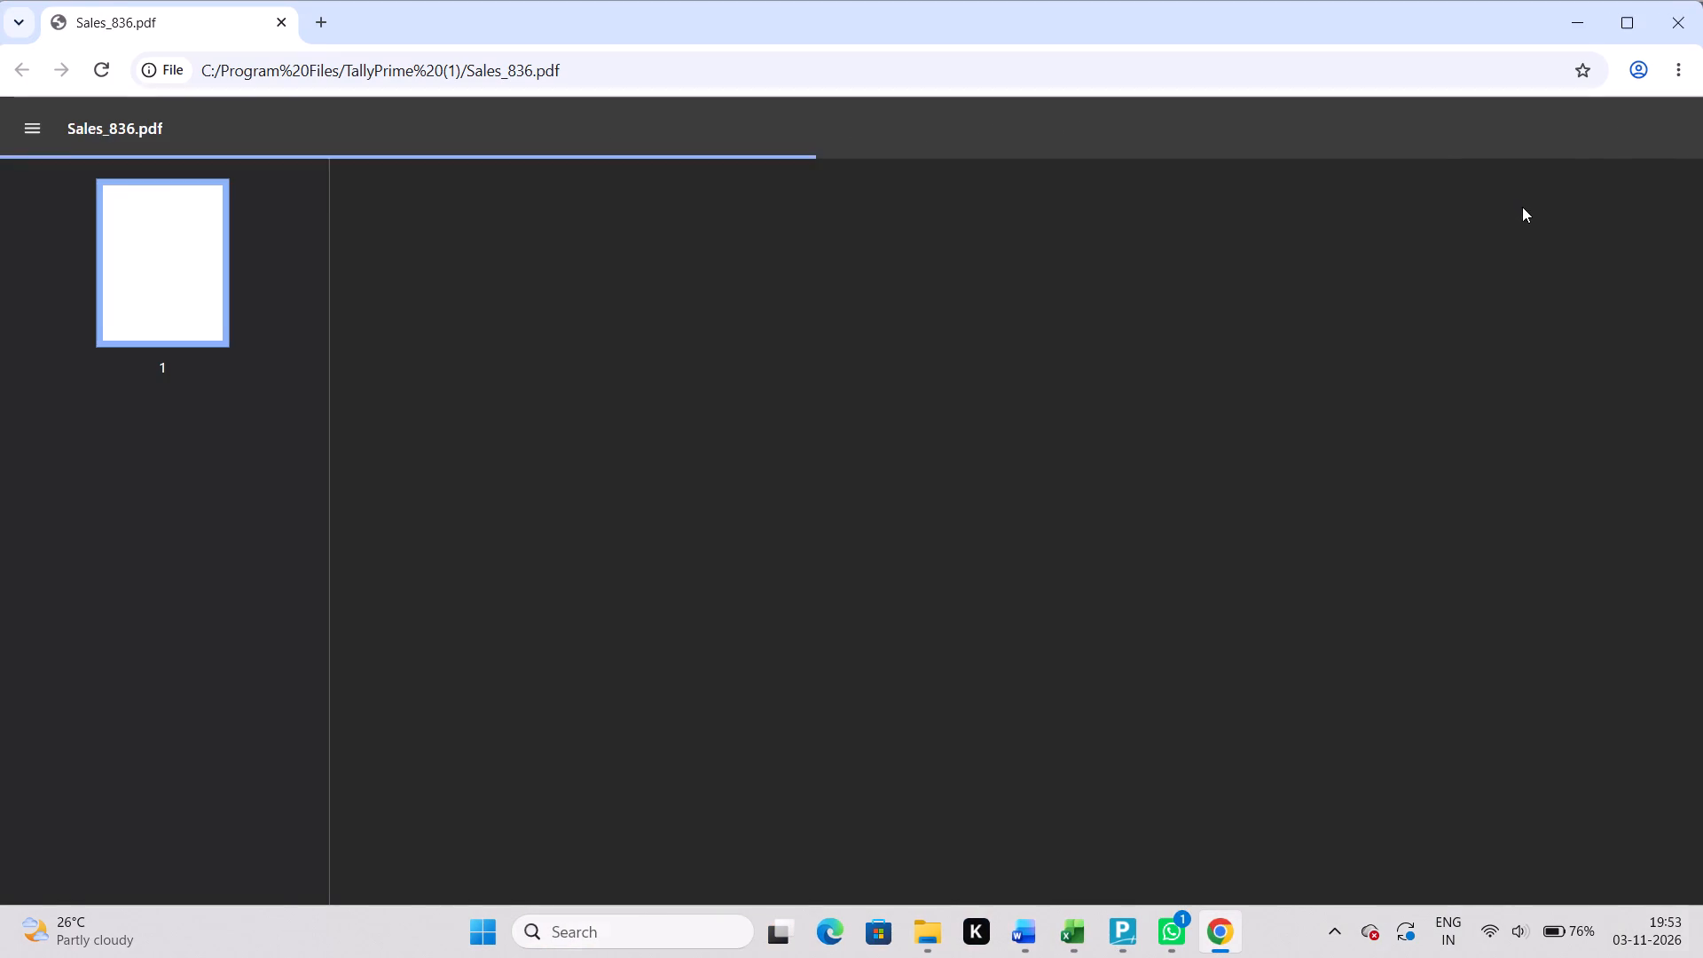
Save the invoice 836 PDF in Downloads, naming it with the customer's name without the MD prefix, followed by 3 NOV.
click(1585, 130)
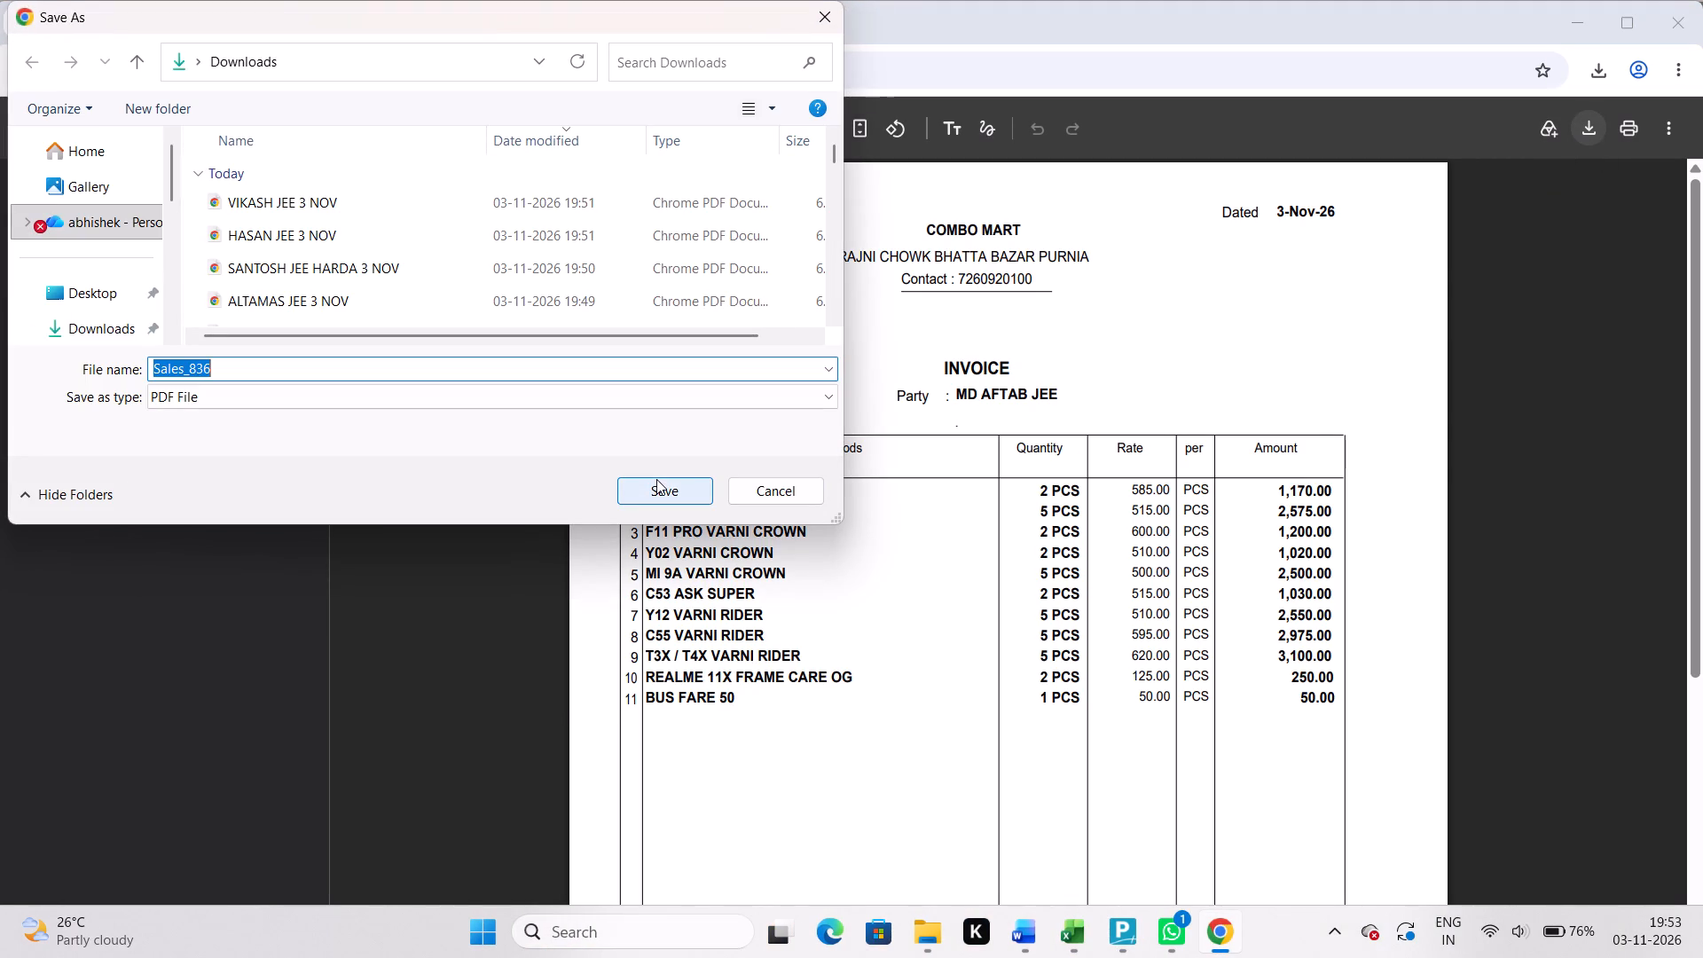
key(BackSpace)
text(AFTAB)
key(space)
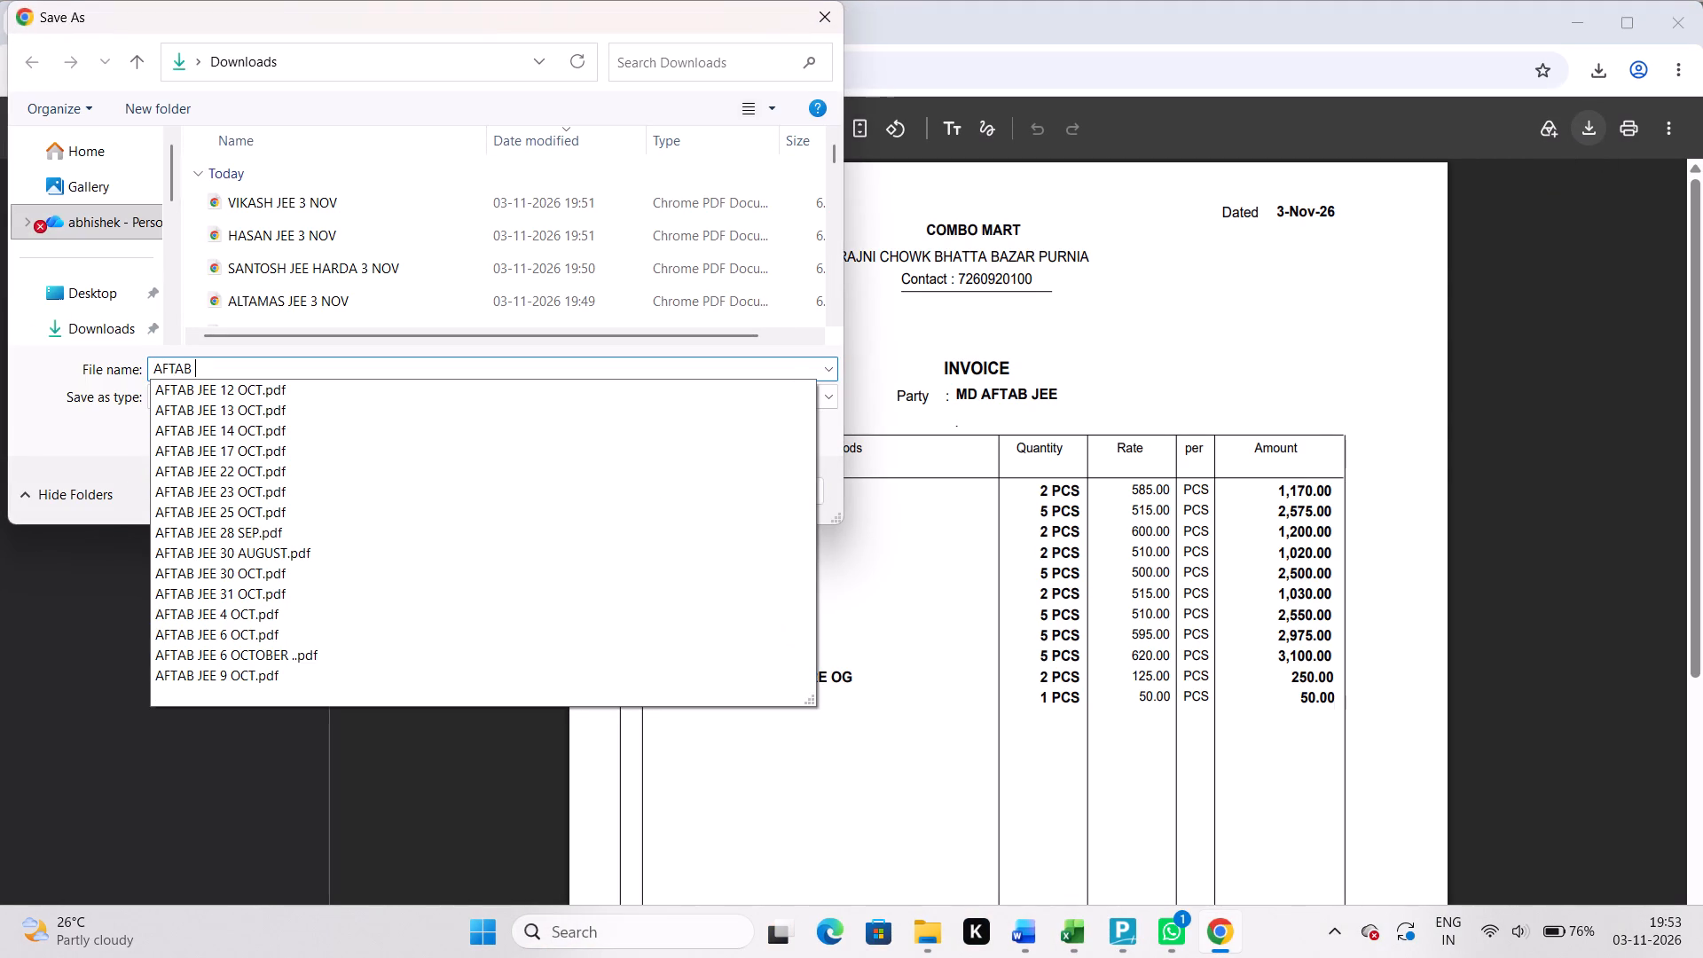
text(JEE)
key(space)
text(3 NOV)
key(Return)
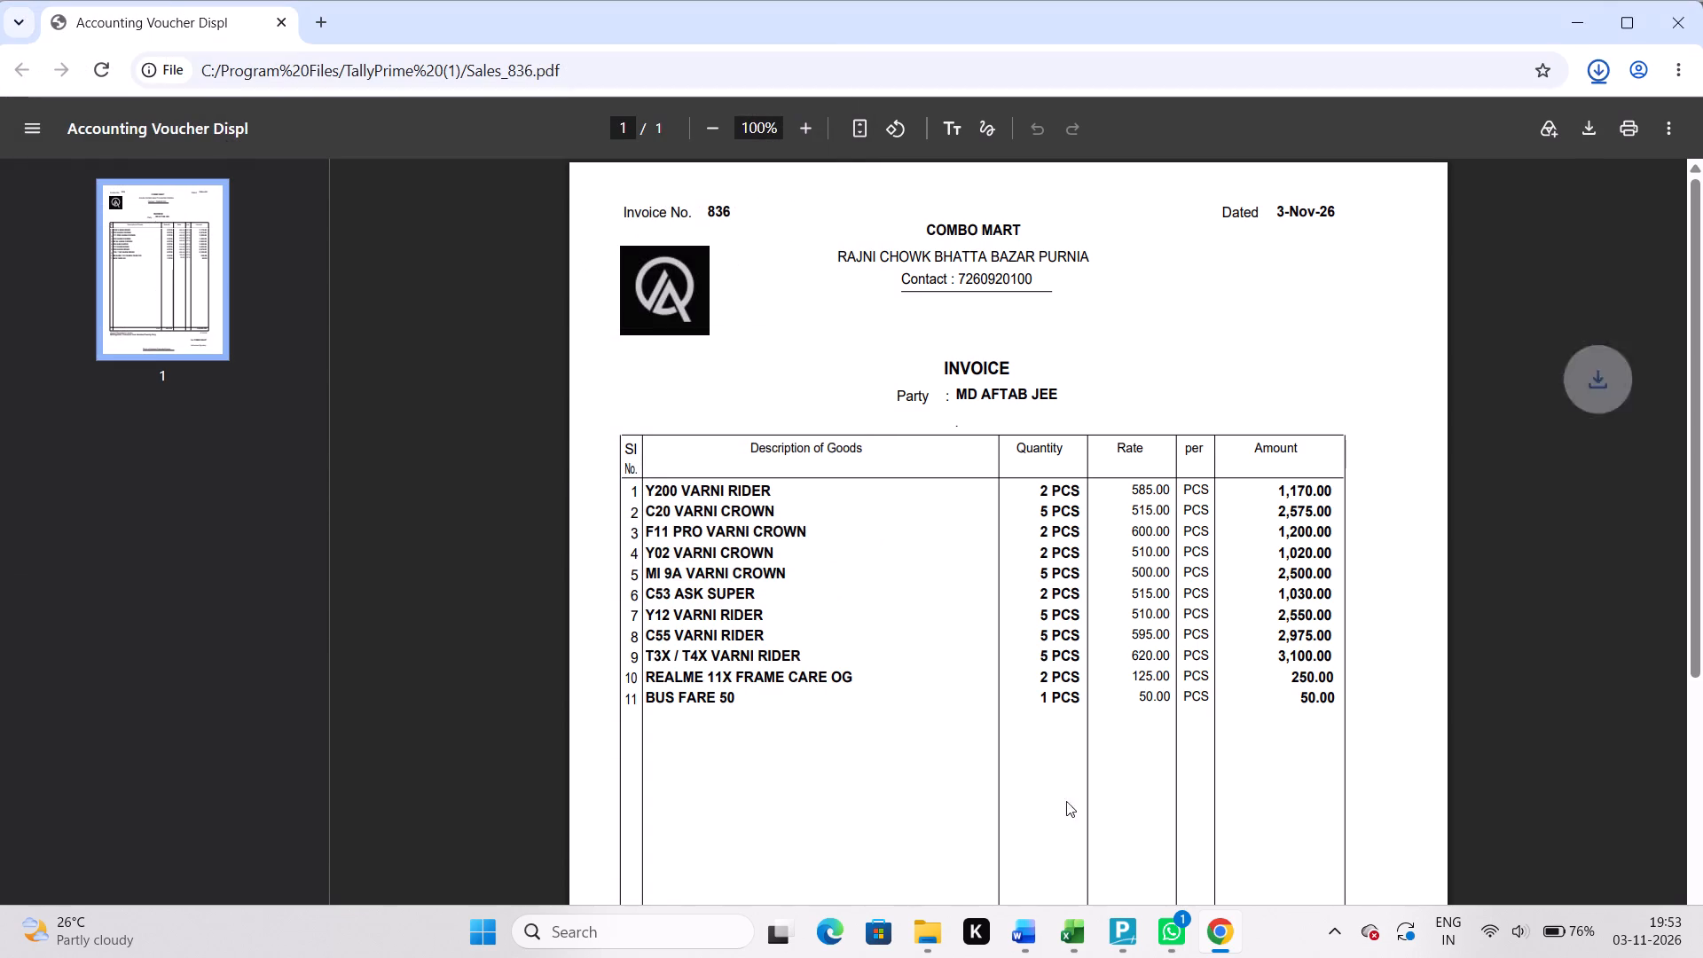